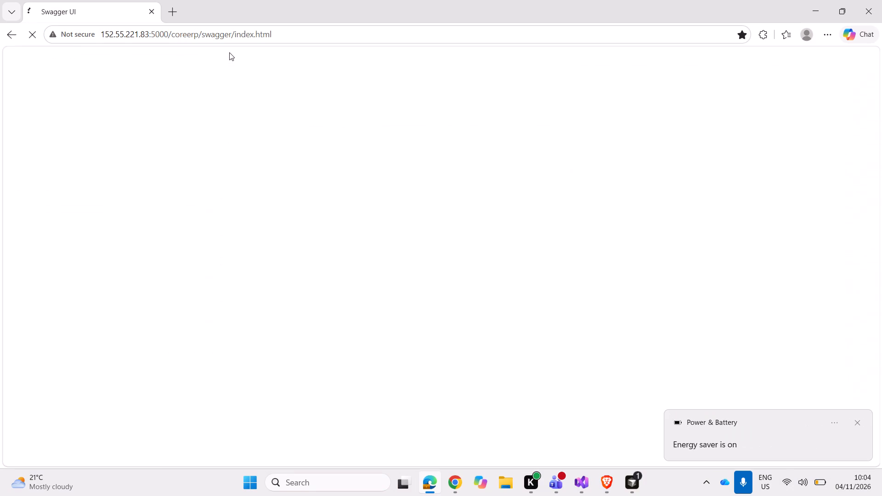
Open fisheries.agilebiz.co.ke in a new browser tab and sign in with the prefilled account credentials.
left_click(174, 14)
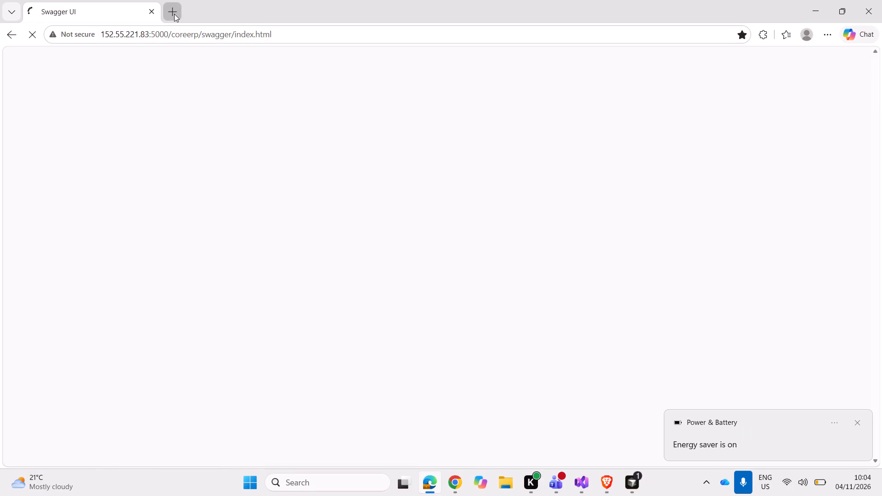
key("f")
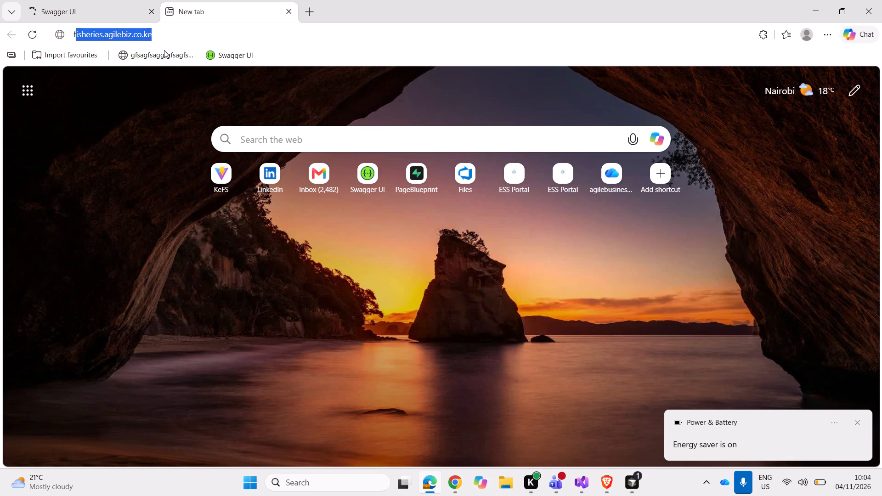
left_click(178, 57)
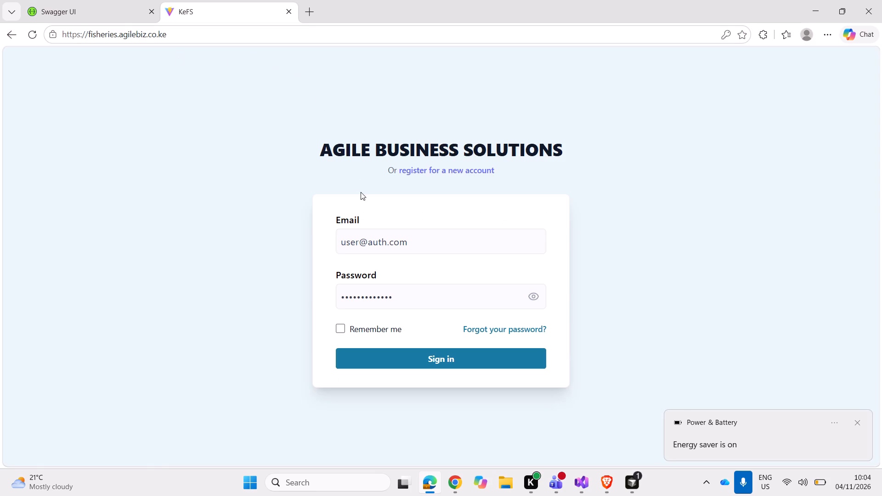
left_click(431, 358)
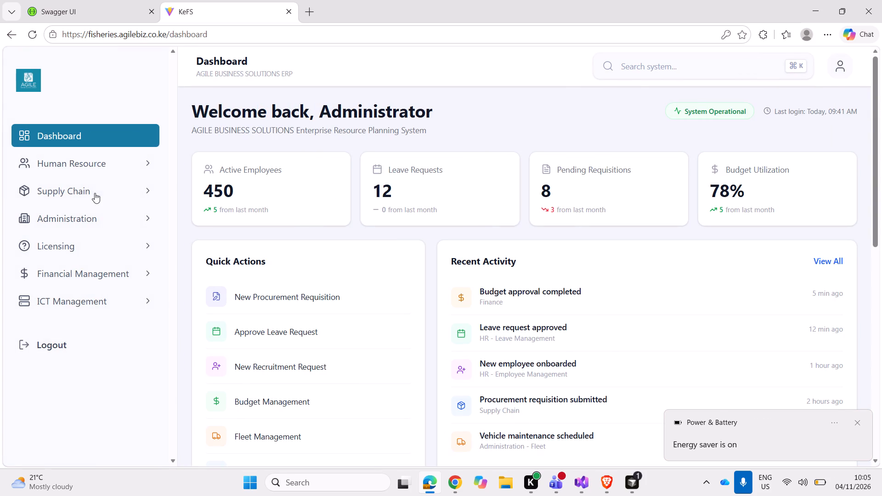
Open the Disciplinary Cases page from the Disciplinary & Grievances section of the Human Resource module.
left_click(93, 165)
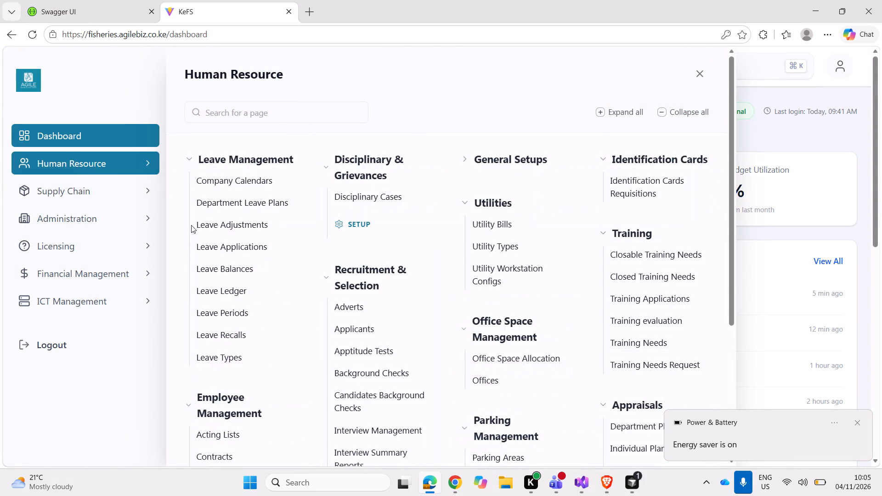
scroll(376, 268, "down", 4)
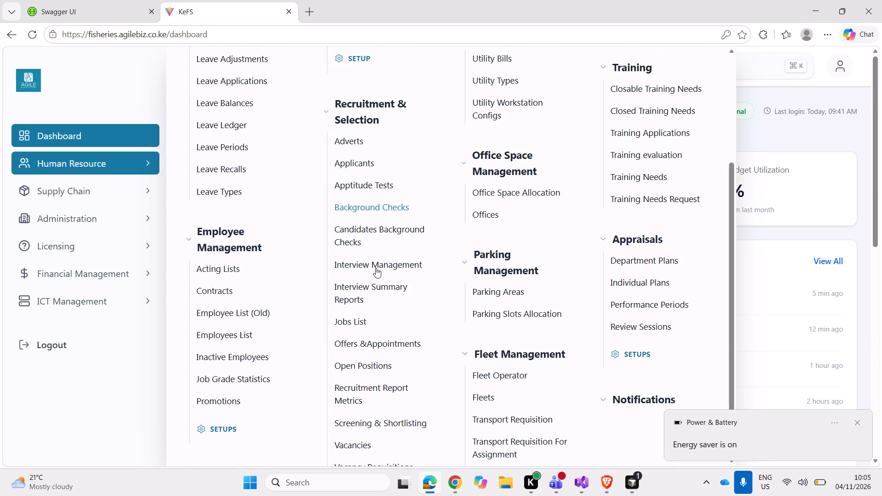
scroll(376, 268, "down", 3)
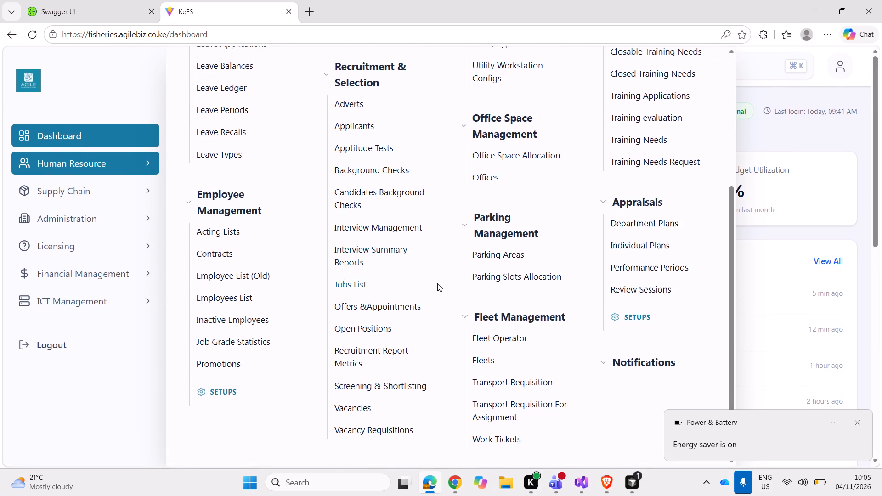
scroll(437, 283, "up", 3)
left_click(383, 185)
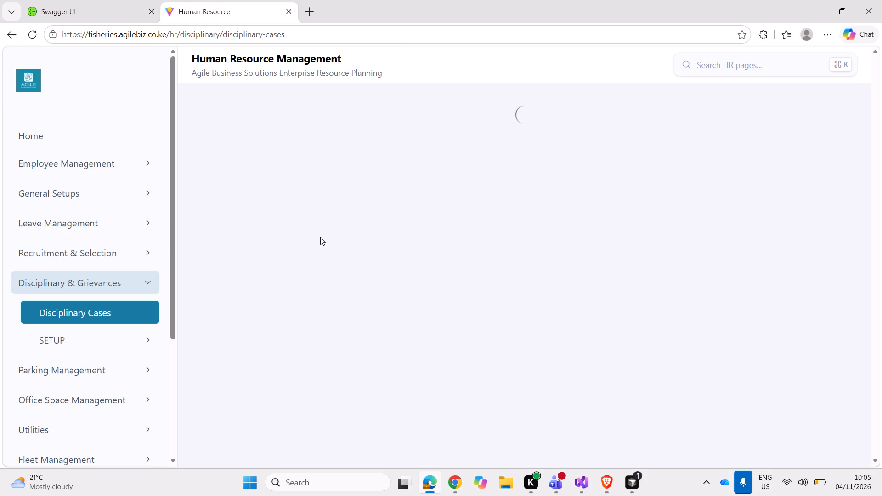
View the SUMMARY DISMISSAL record in the disciplinary Action Definitions setup, and close it without changes.
left_click(84, 331)
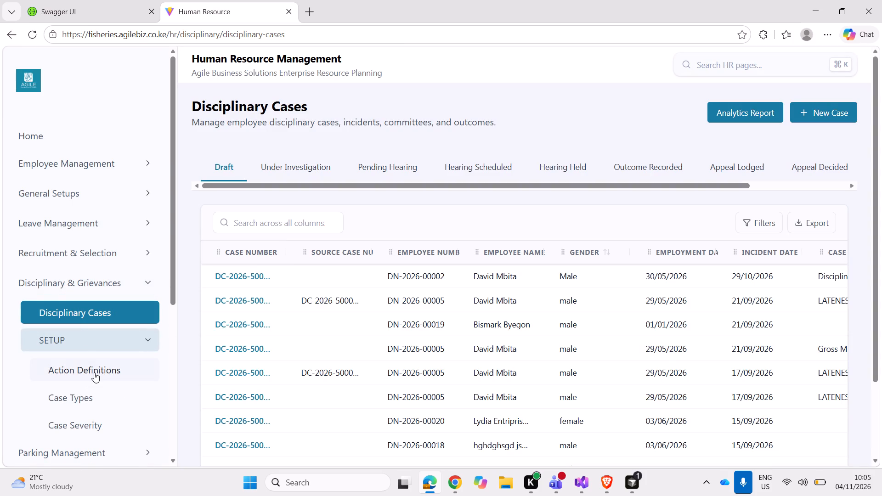
left_click(94, 372)
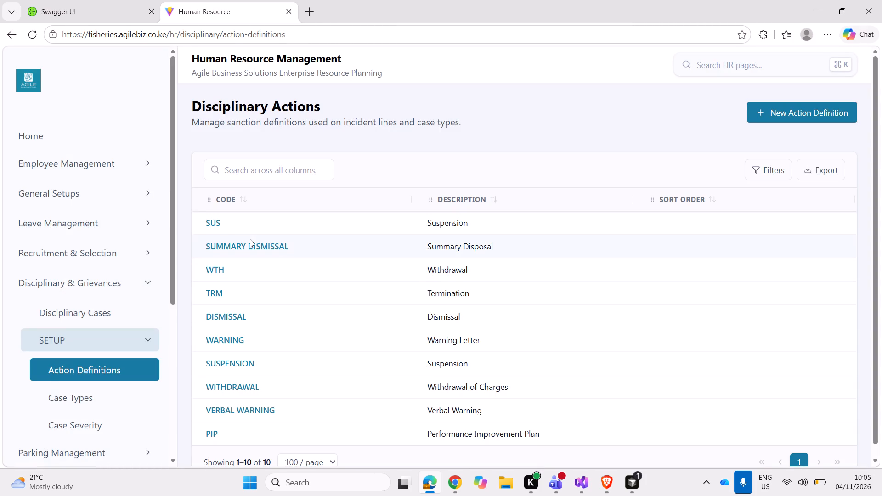
left_click(246, 242)
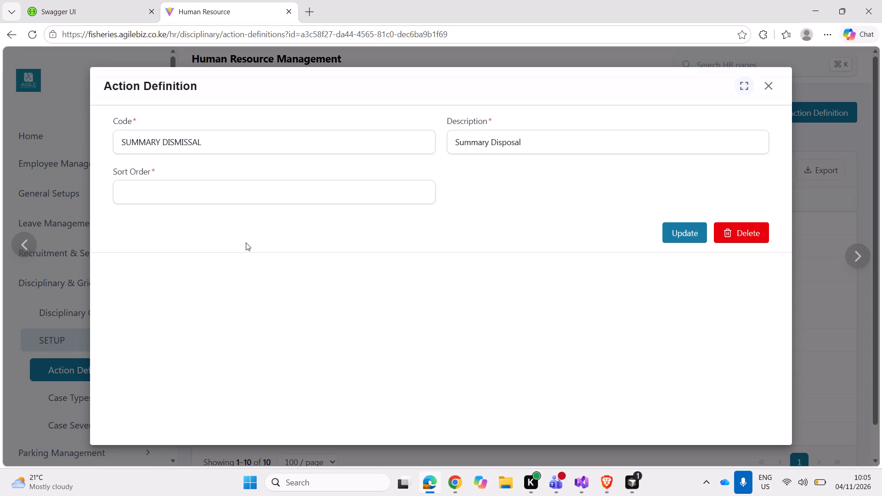
left_click(765, 80)
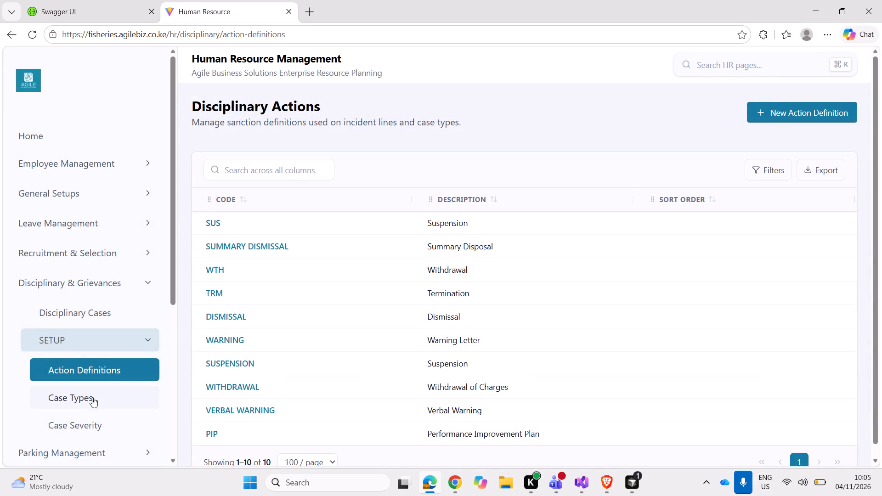
View the LATENESS record in the disciplinary Case Types setup, and close it without changes.
left_click(84, 400)
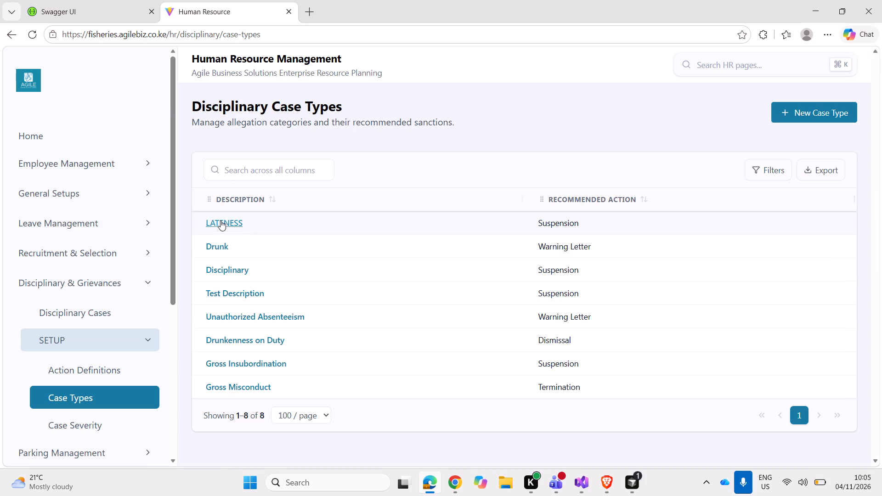
left_click(220, 220)
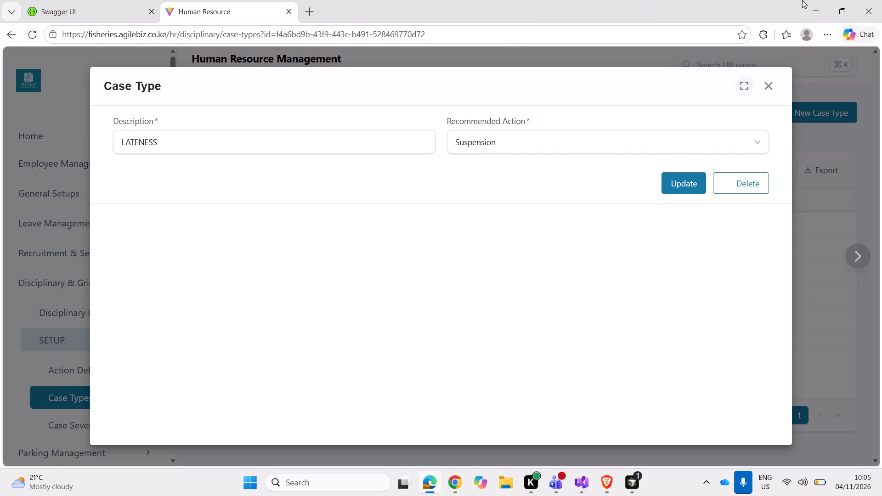
left_click(770, 81)
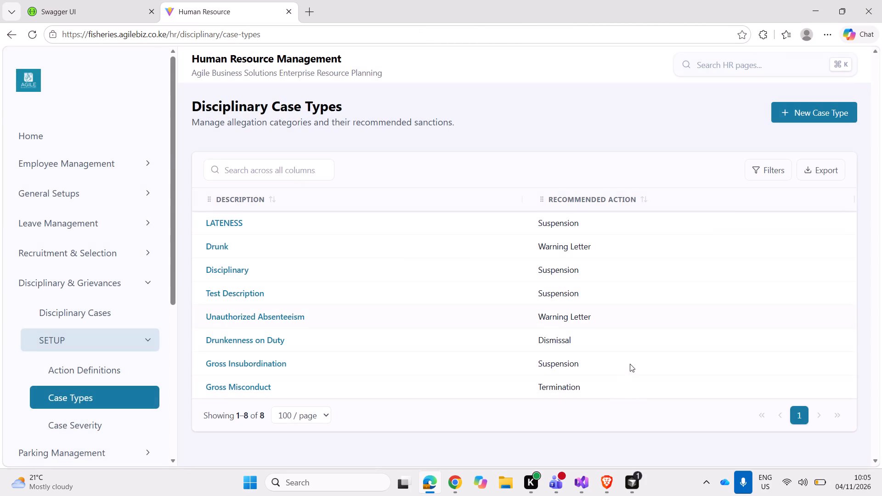
Switch to Microsoft Teams.
left_click(547, 487)
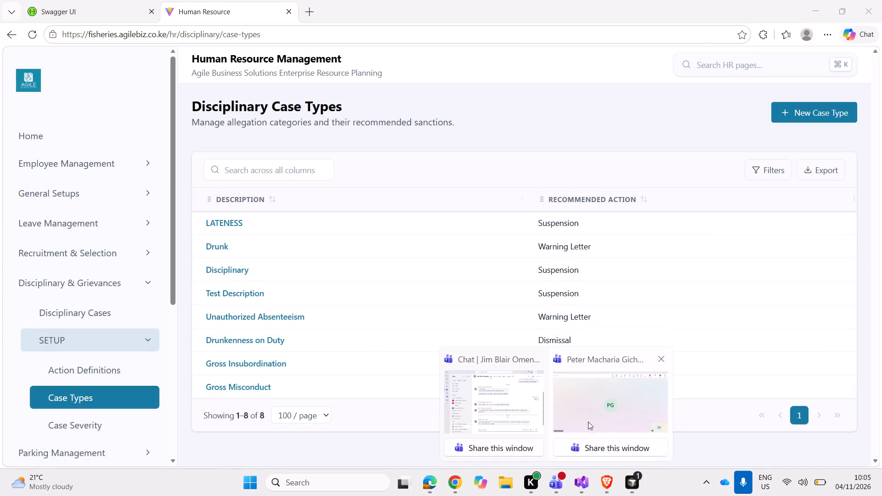
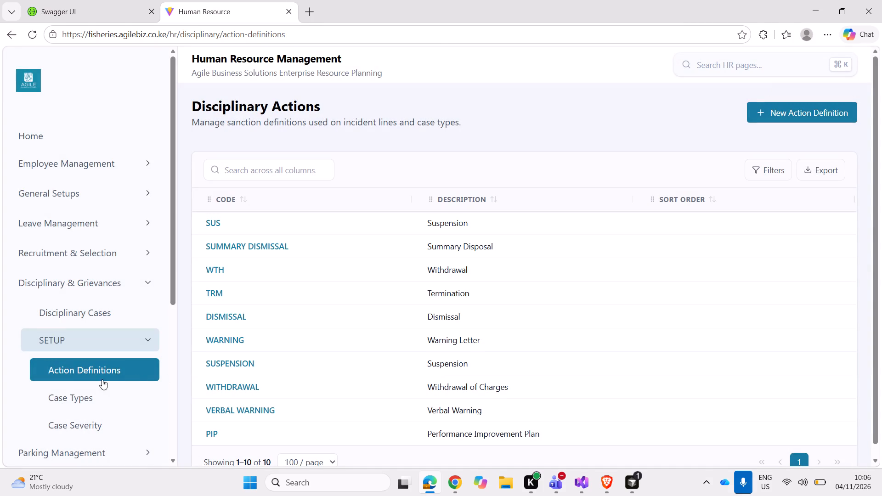
View the LATENESS record in the disciplinary Case Types setup, and close it without changes.
left_click(73, 392)
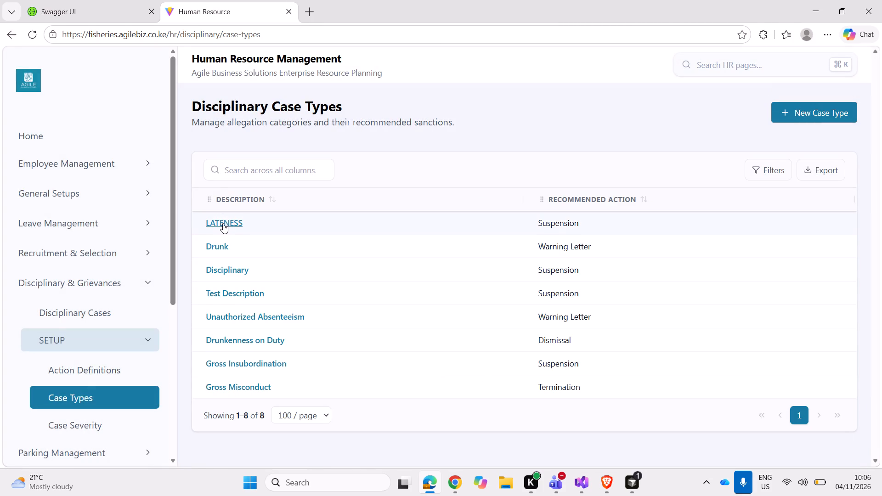
left_click(223, 223)
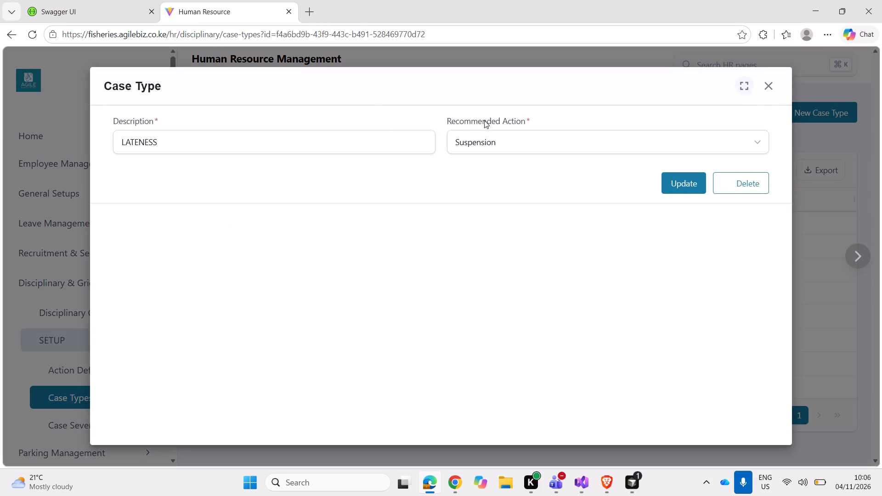
left_click(762, 86)
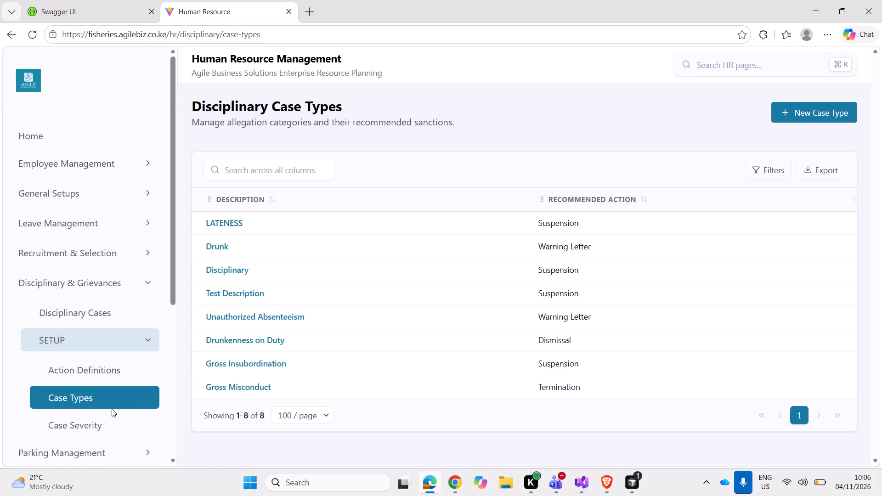
View the HIGH record in the disciplinary Case Severity setup, and close it without changes.
left_click(85, 416)
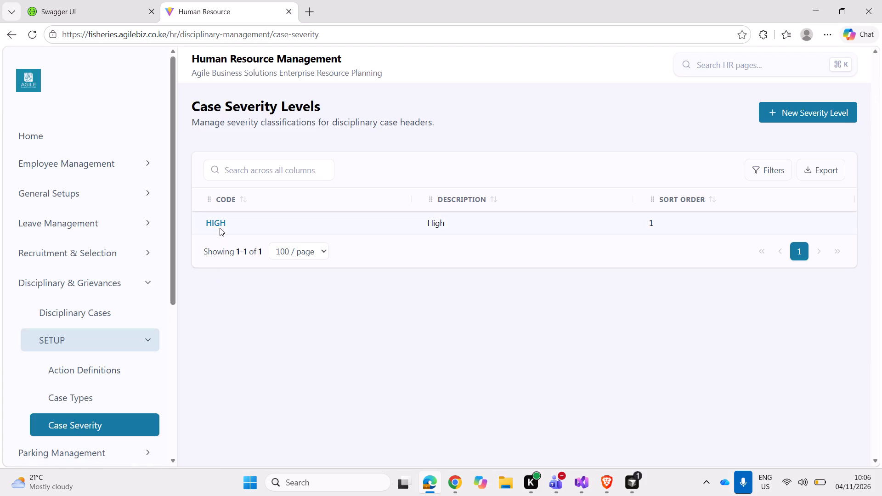
left_click(219, 227)
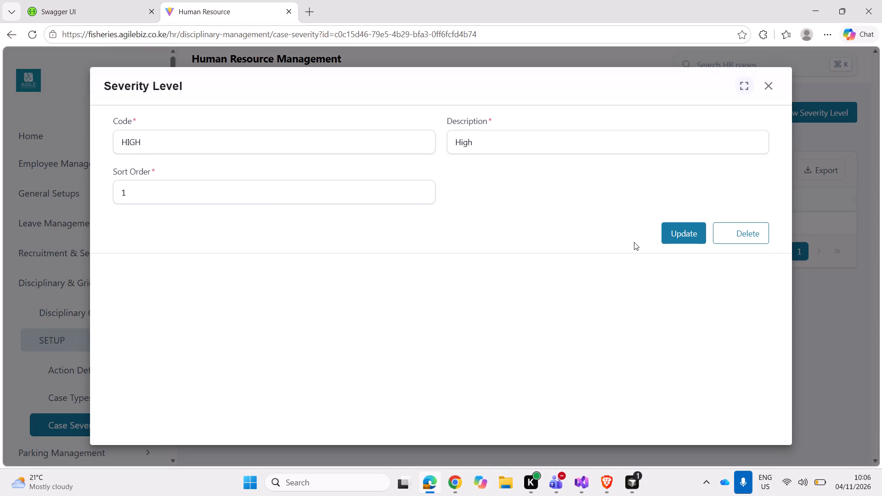
left_click(773, 92)
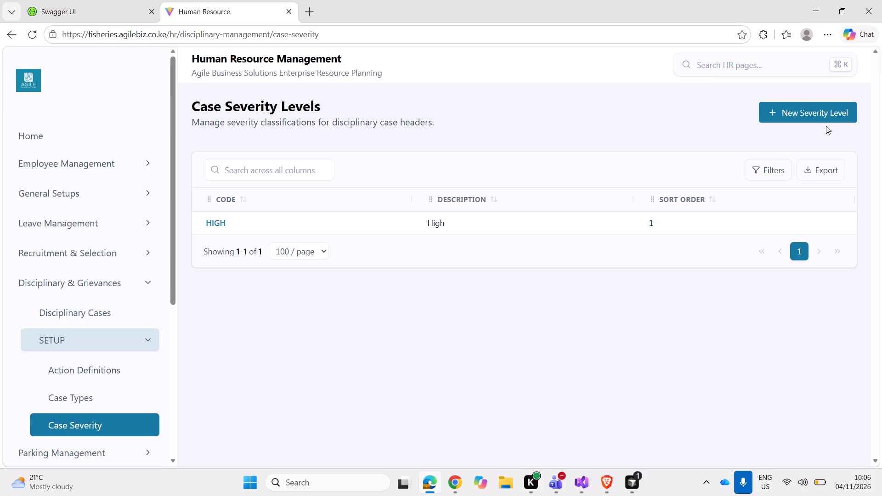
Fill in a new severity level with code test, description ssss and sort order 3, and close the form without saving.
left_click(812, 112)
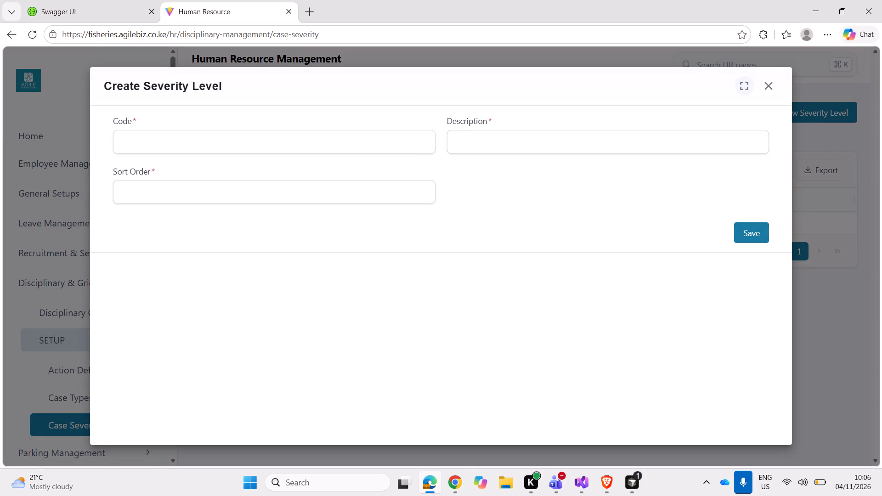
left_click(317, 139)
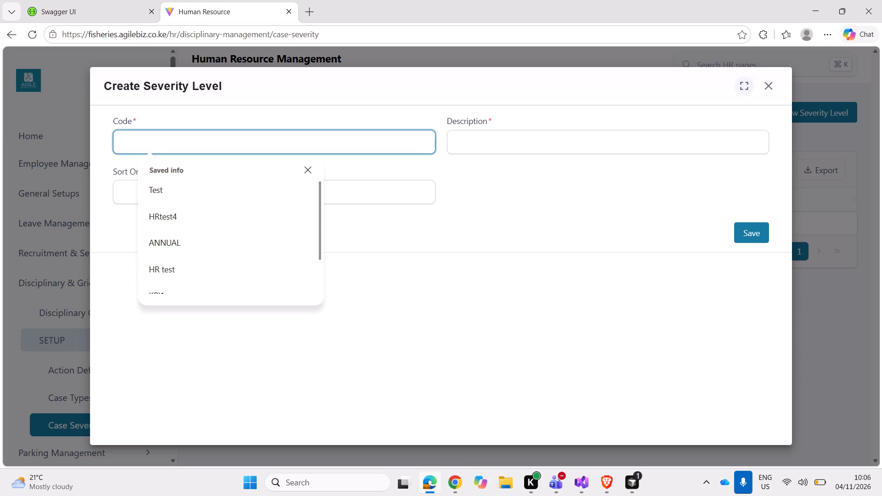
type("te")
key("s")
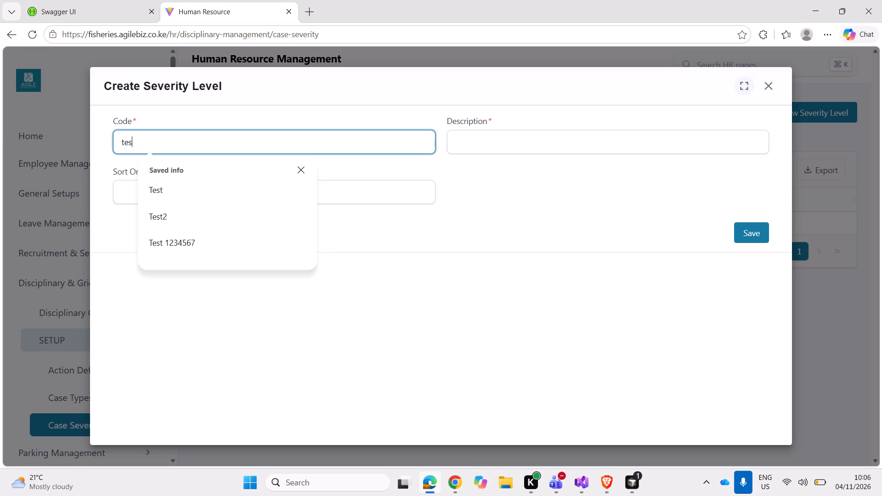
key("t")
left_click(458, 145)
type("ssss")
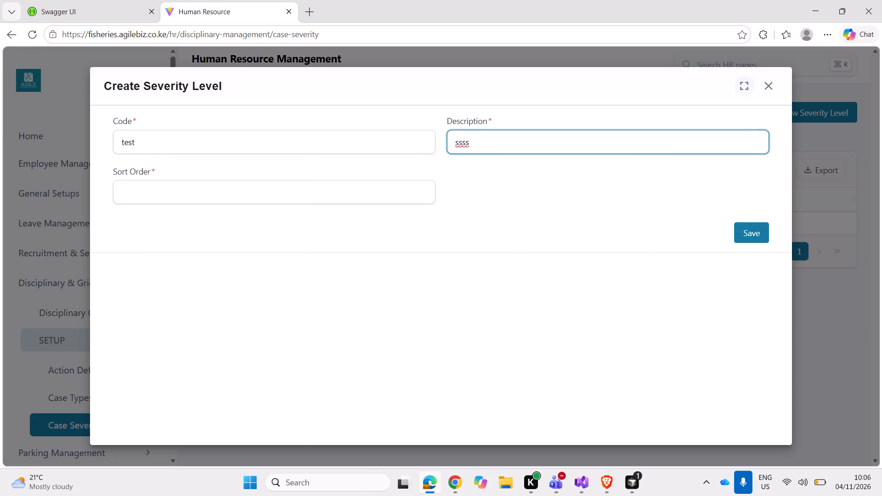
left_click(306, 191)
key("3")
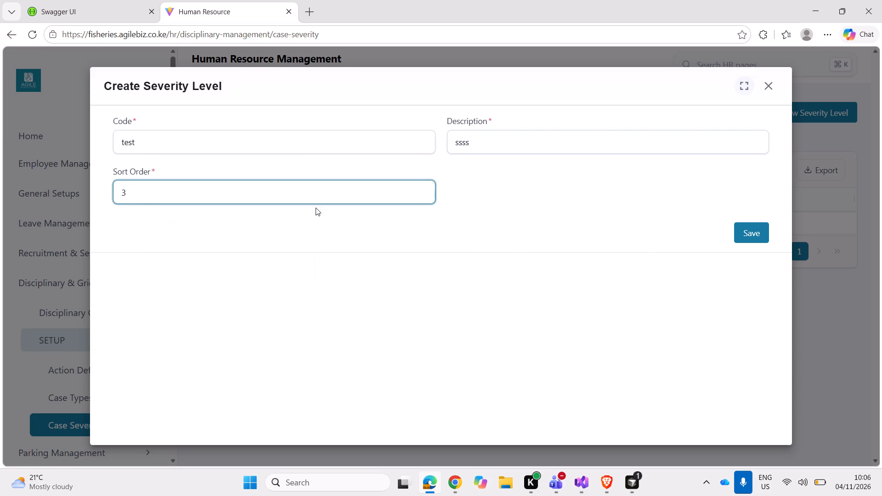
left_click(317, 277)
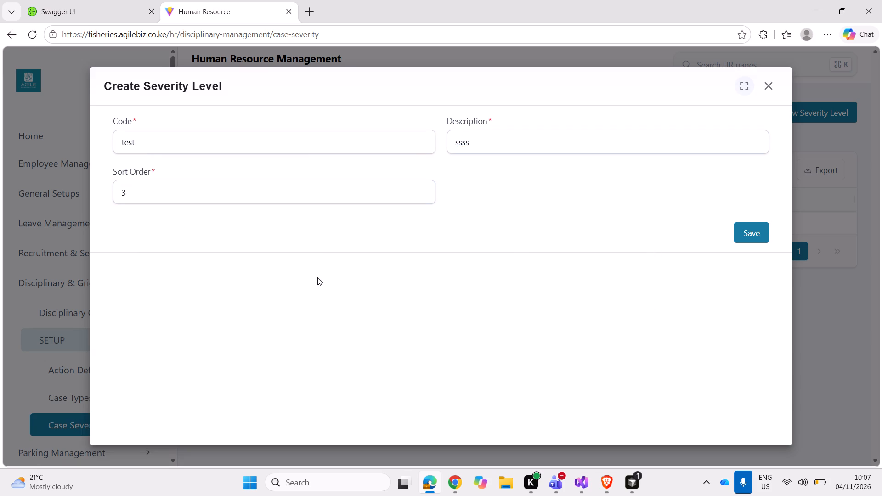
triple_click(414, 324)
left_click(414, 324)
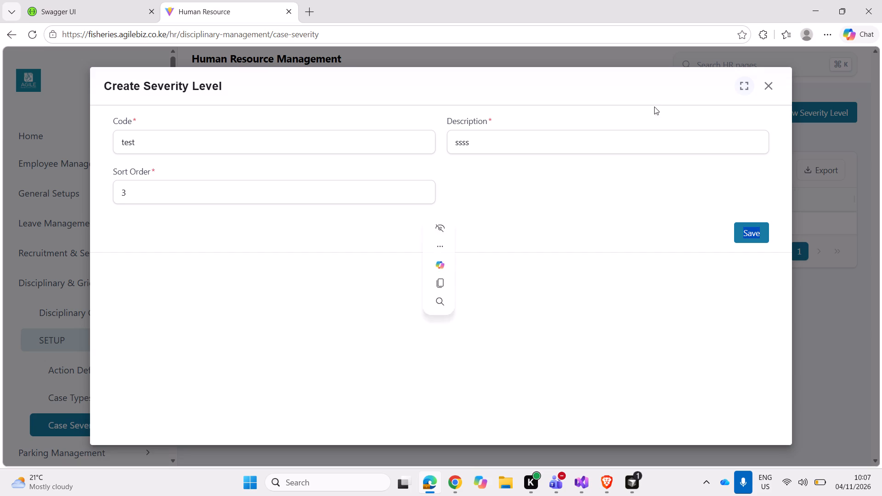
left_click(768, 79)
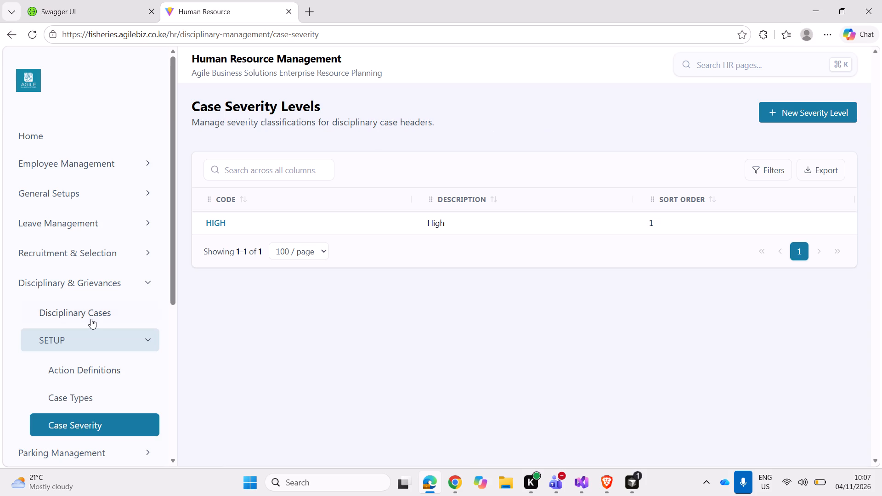
Open the Parking Slots Allocation page of the Parking Management section.
scroll(89, 319, "down", 2)
left_click(79, 318)
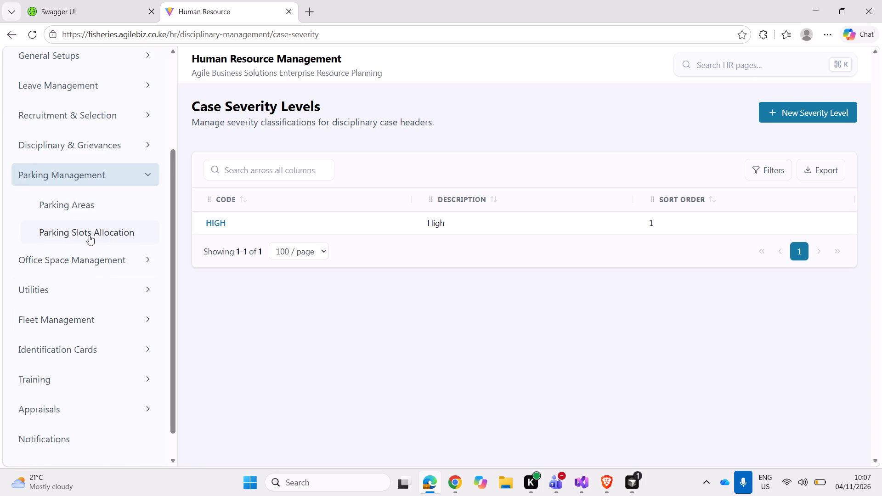
left_click(89, 235)
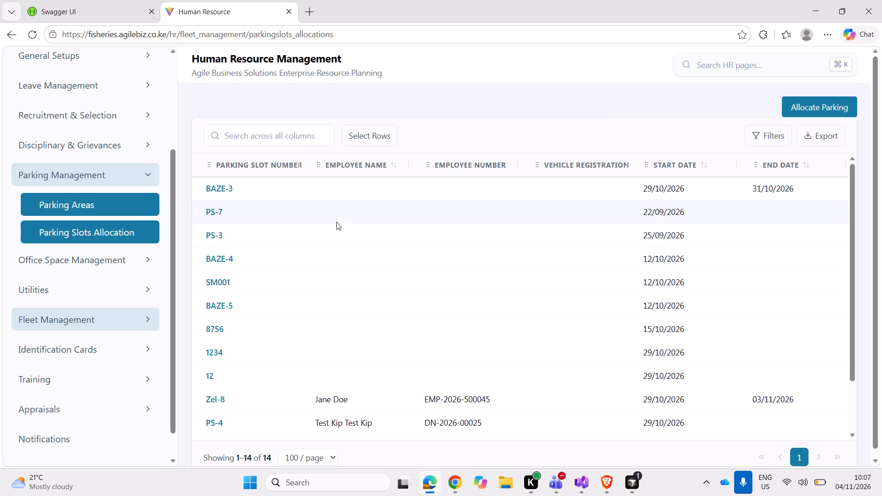
Start a new parking allocation for the KURIA parking area at Jumuia Place and choose parking slot 8756.
left_click(796, 108)
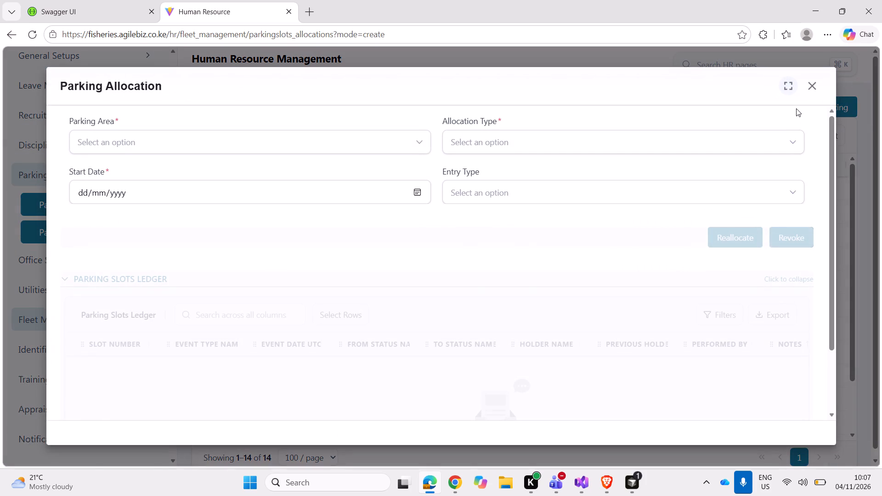
left_click(362, 141)
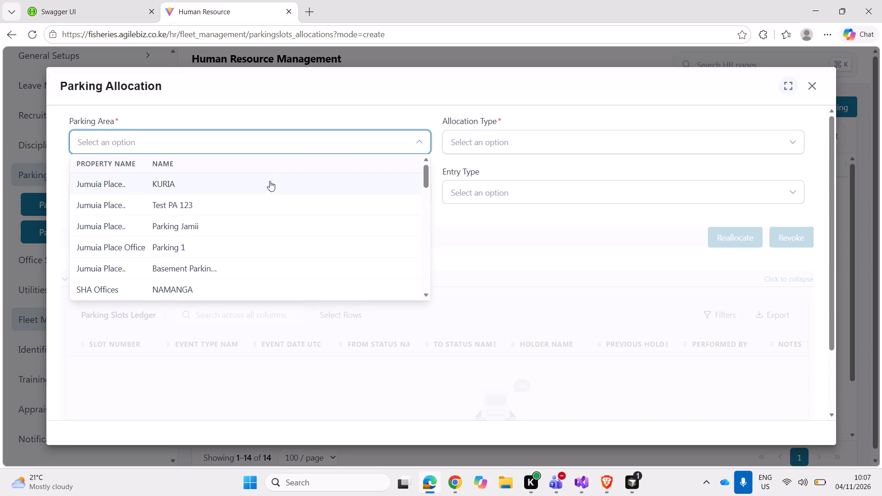
scroll(270, 181, "down", 1)
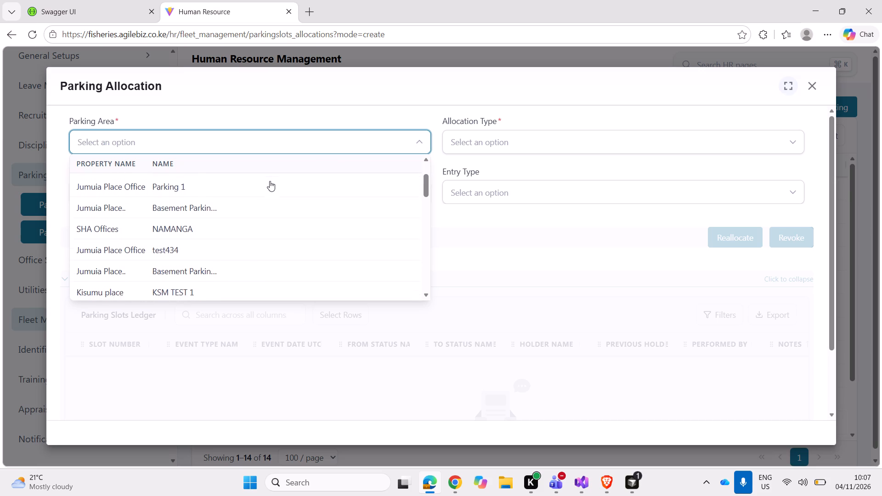
scroll(270, 181, "down", 4)
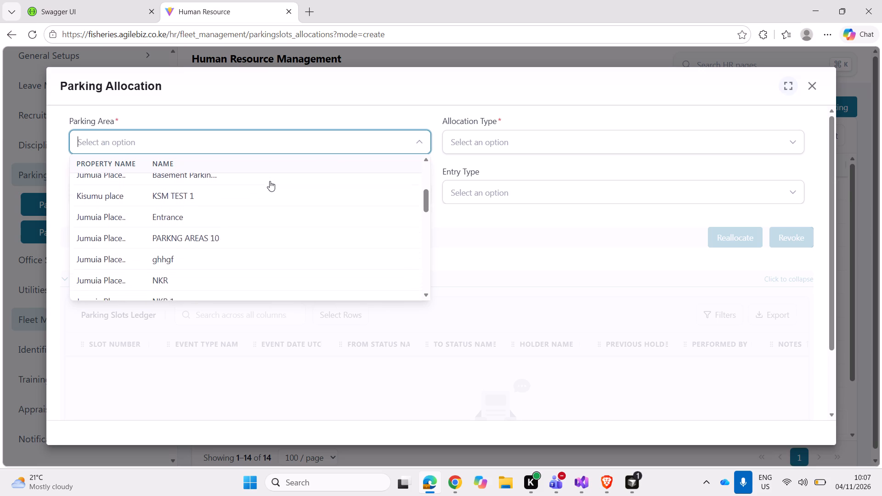
scroll(270, 181, "down", 2)
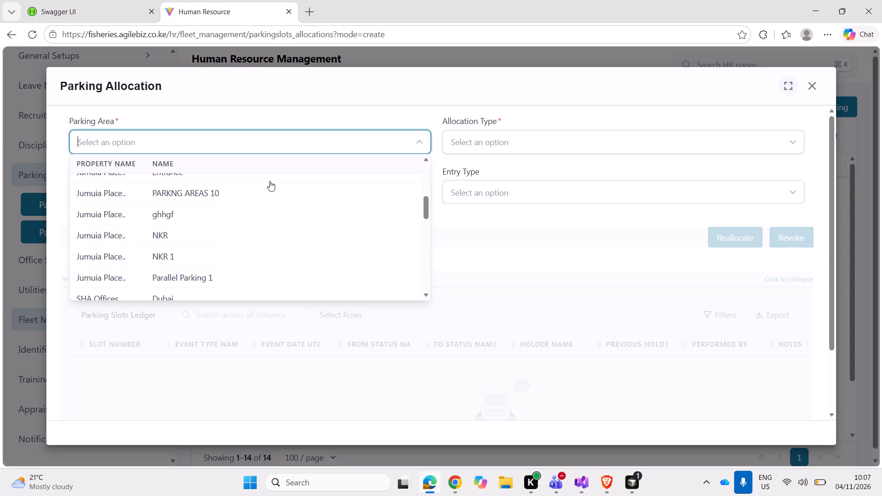
scroll(270, 181, "down", 1)
scroll(270, 181, "up", 2)
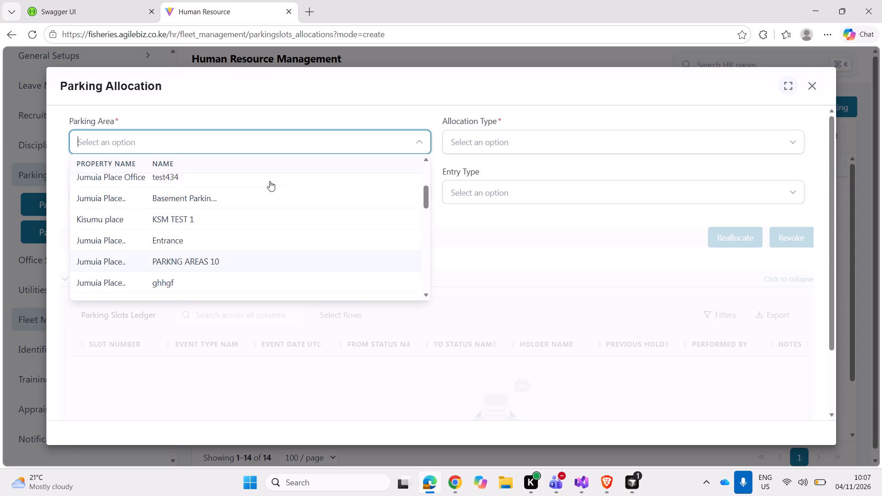
scroll(270, 181, "up", 3)
left_click(235, 181)
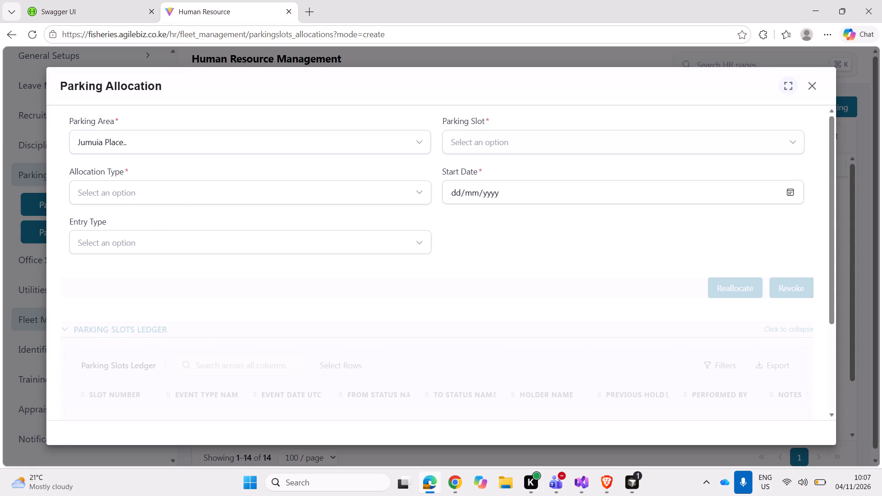
left_click(473, 146)
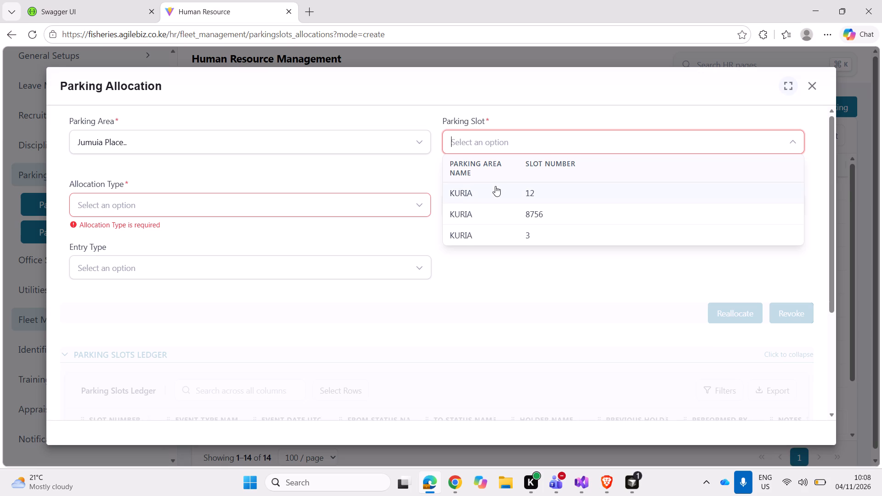
left_click(491, 209)
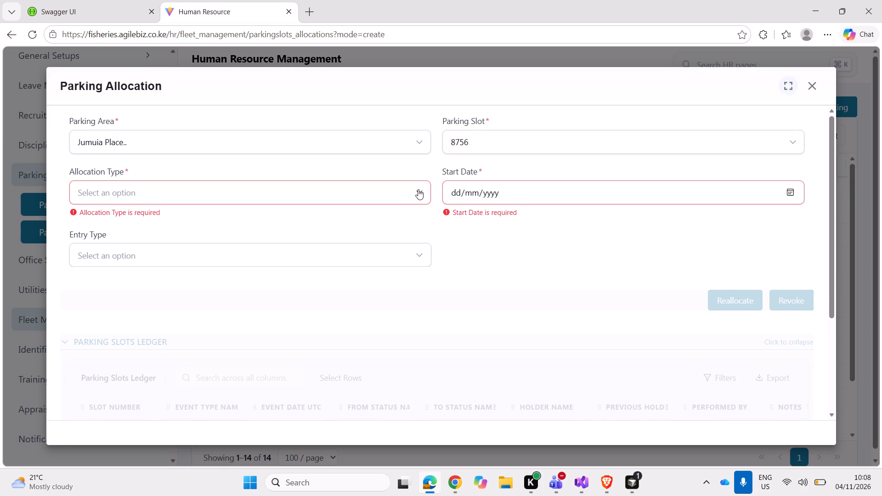
left_click(418, 189)
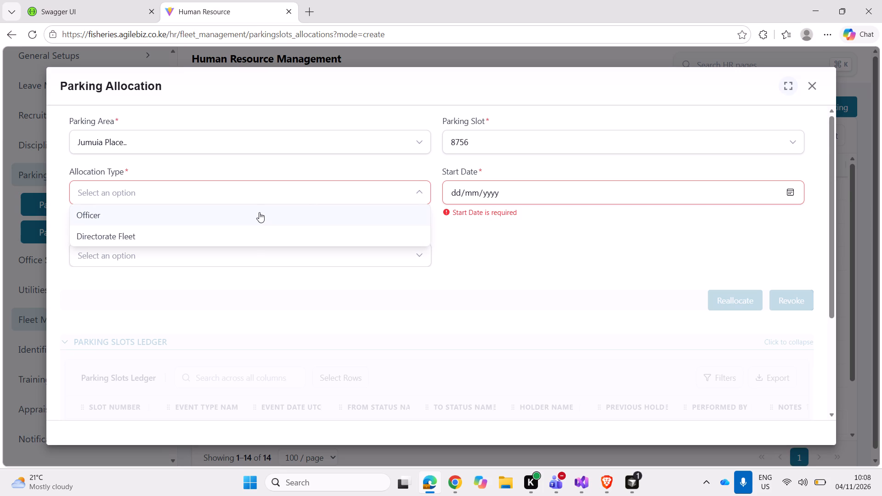
left_click(190, 230)
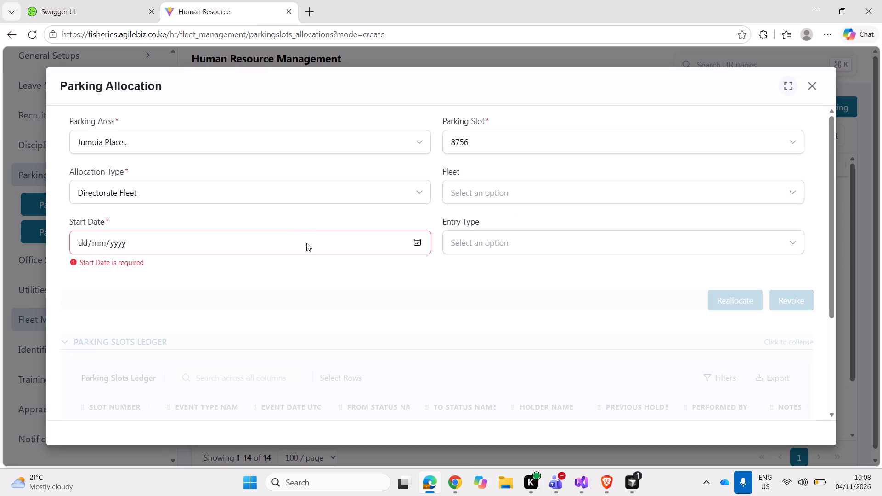
left_click(481, 186)
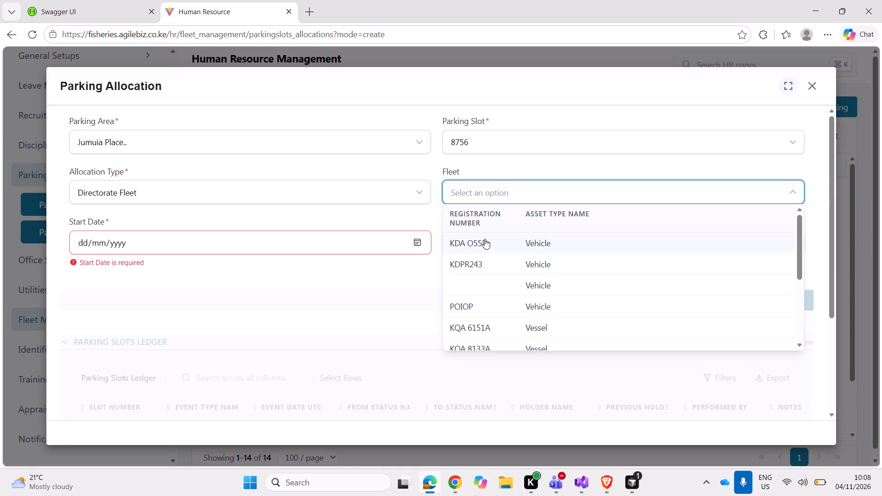
scroll(485, 239, "down", 3)
scroll(485, 239, "up", 1)
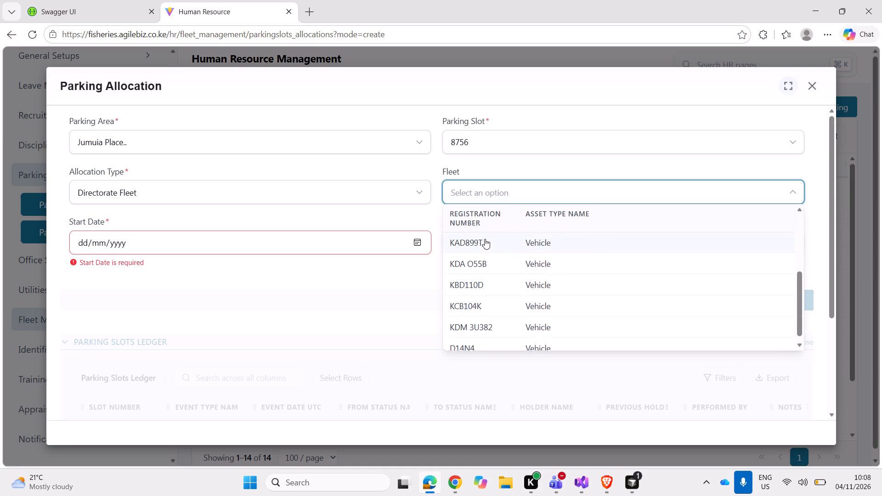
scroll(485, 239, "up", 1)
left_click(476, 240)
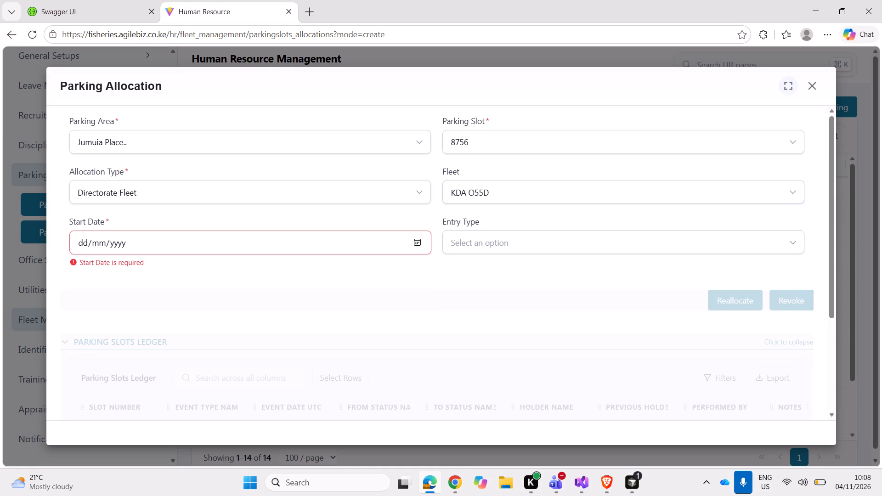
Set the parking allocation's start date to 05/11/2026 and its entry type to Allocation.
left_click(417, 242)
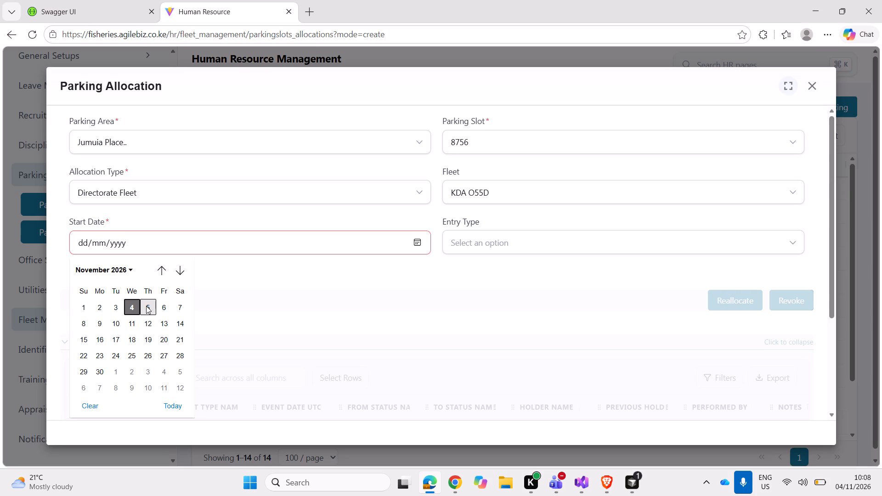
left_click(146, 306)
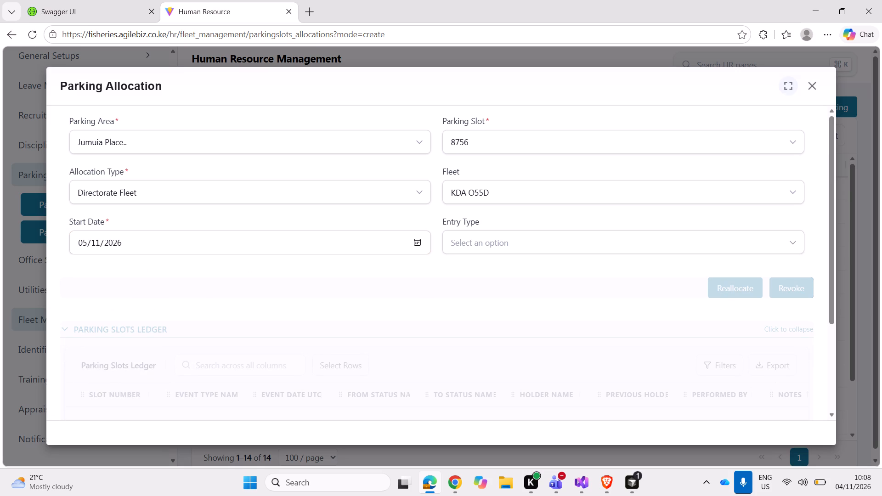
left_click(475, 242)
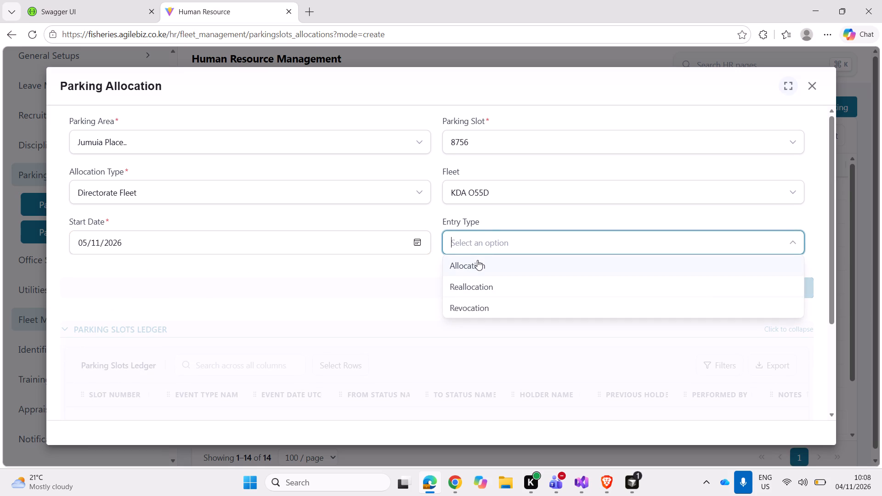
left_click(477, 260)
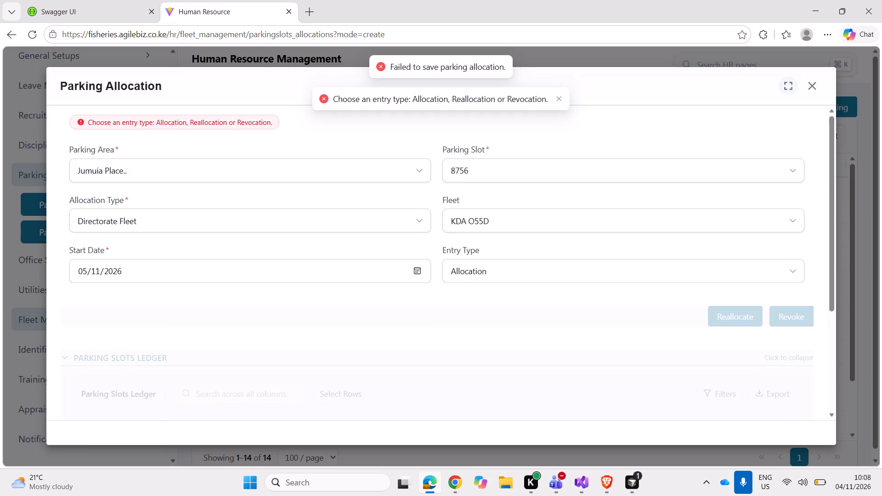
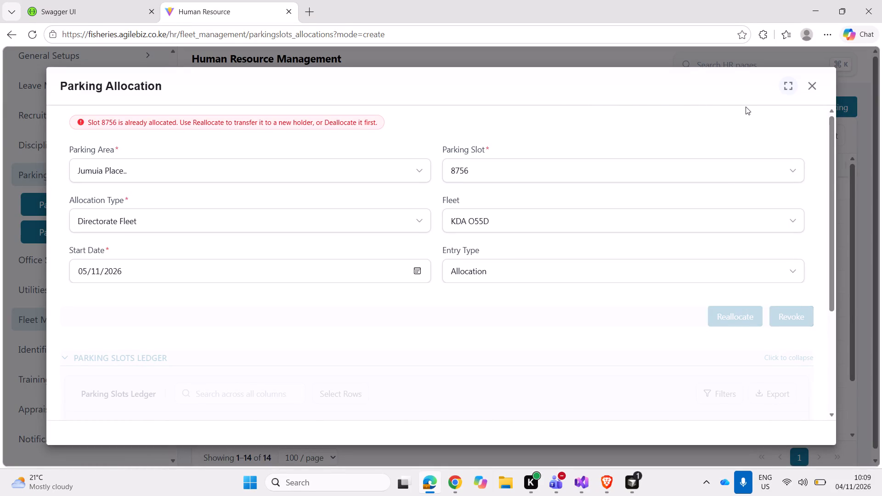
Discard the open allocation form, start a new parking allocation for Jumuia Place, and choose KURIA parking slot 8756.
left_click(809, 79)
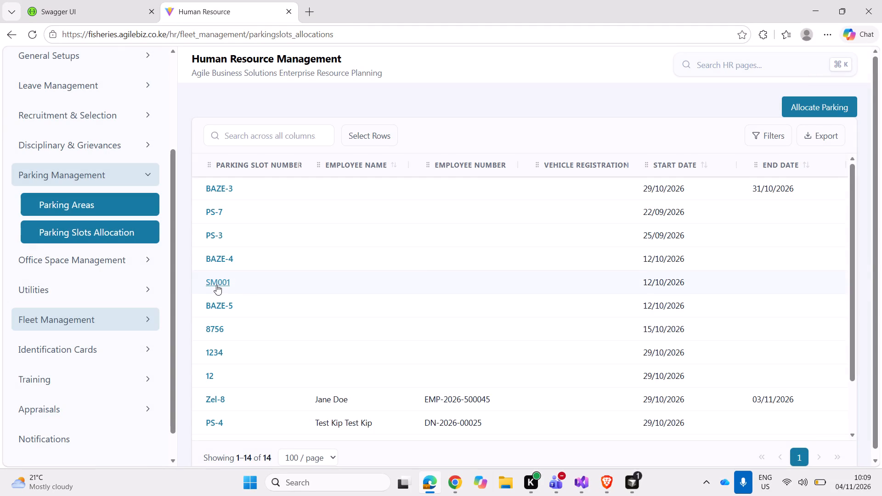
left_click(796, 103)
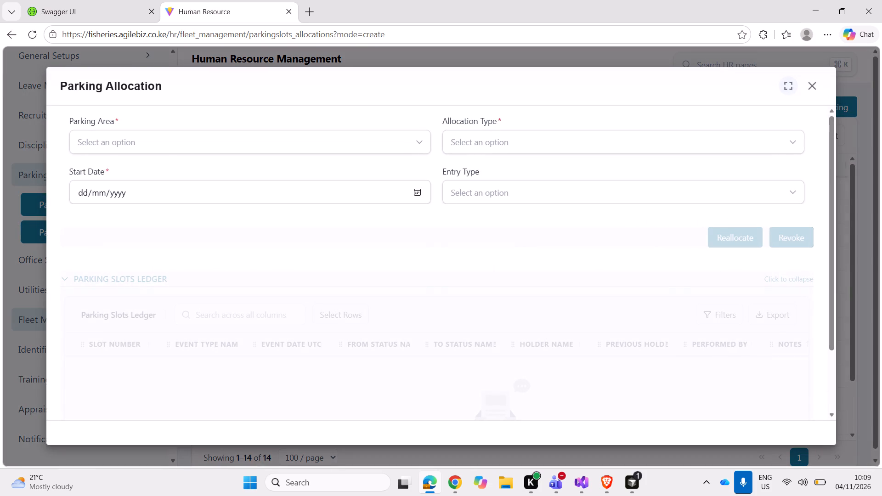
left_click(392, 142)
left_click(264, 179)
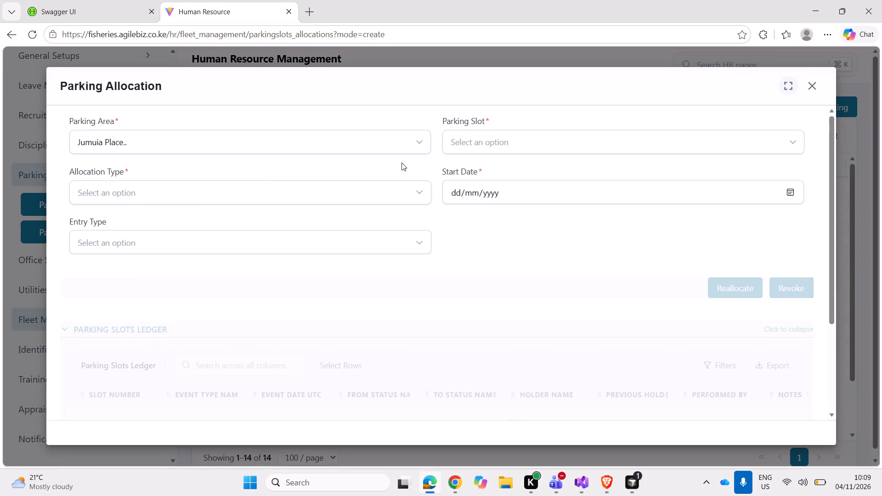
left_click(469, 141)
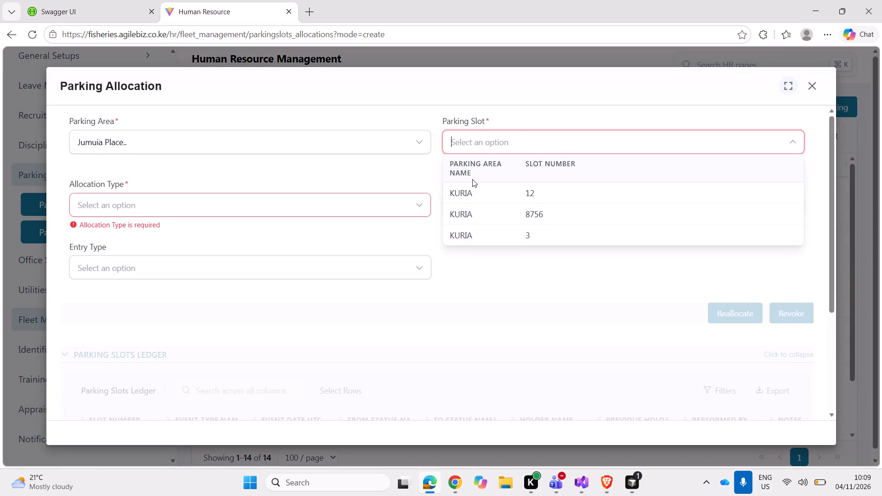
left_click(473, 212)
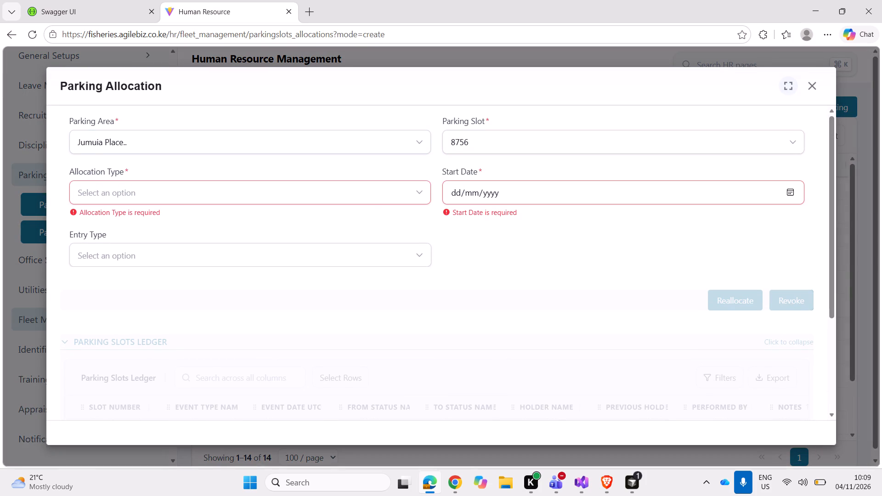
left_click(388, 197)
left_click(270, 232)
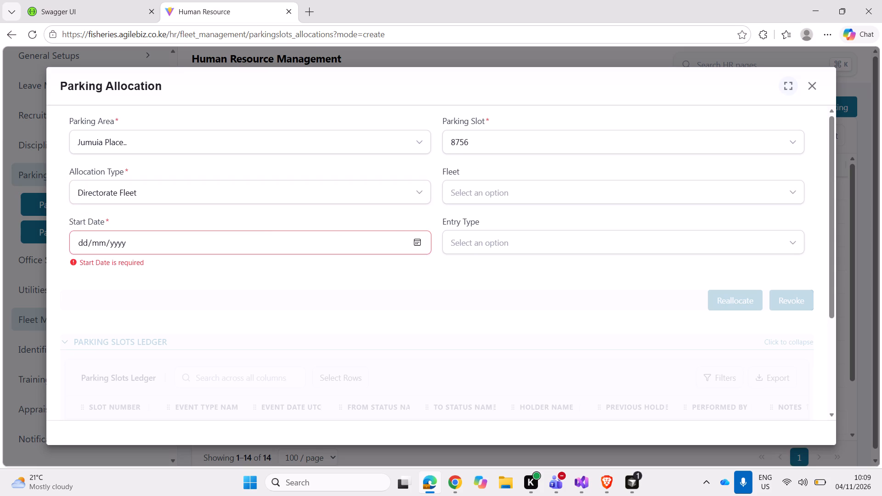
left_click_drag(588, 191, 510, 237)
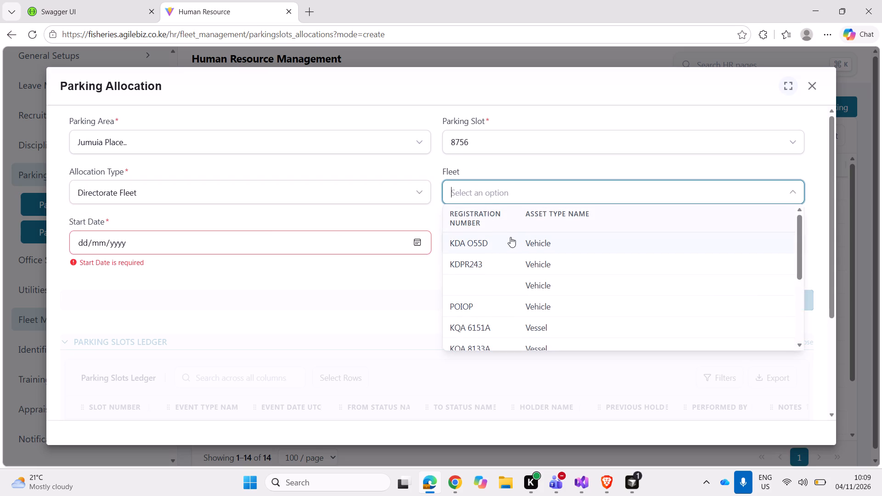
left_click(510, 237)
Set the parking allocation's start date to 04/11/2026 and its entry type to Allocation.
left_click(416, 240)
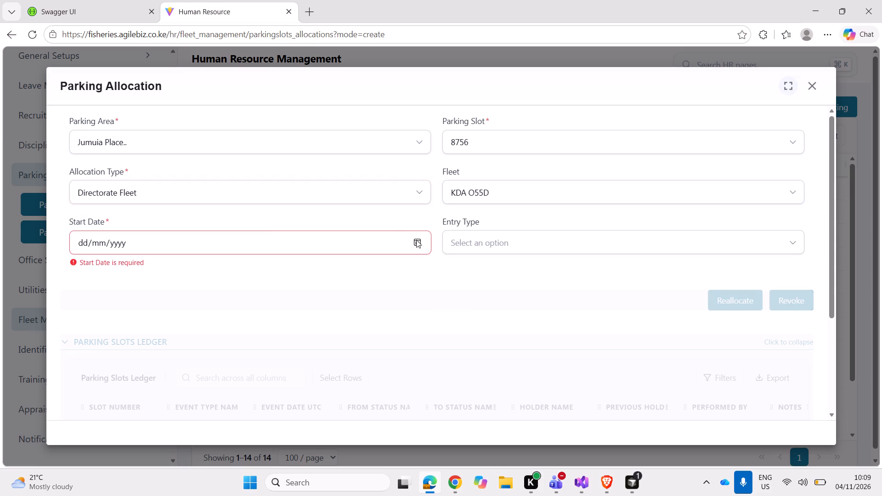
left_click(133, 305)
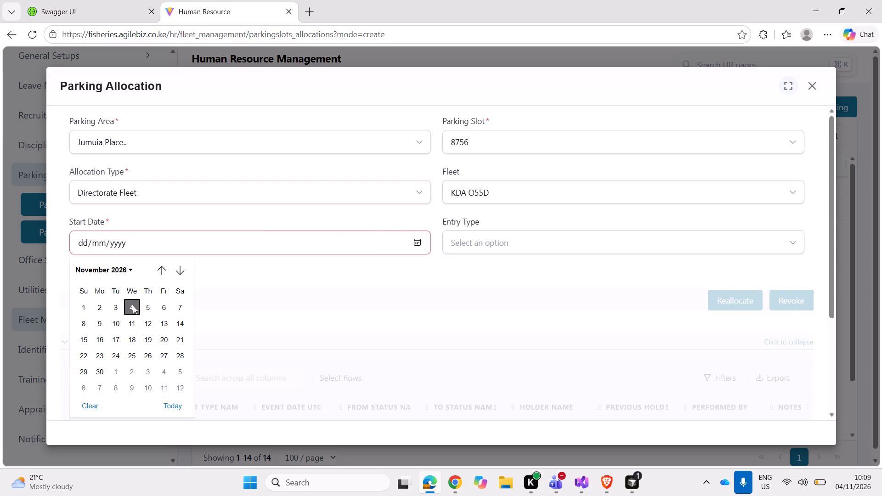
left_click(462, 241)
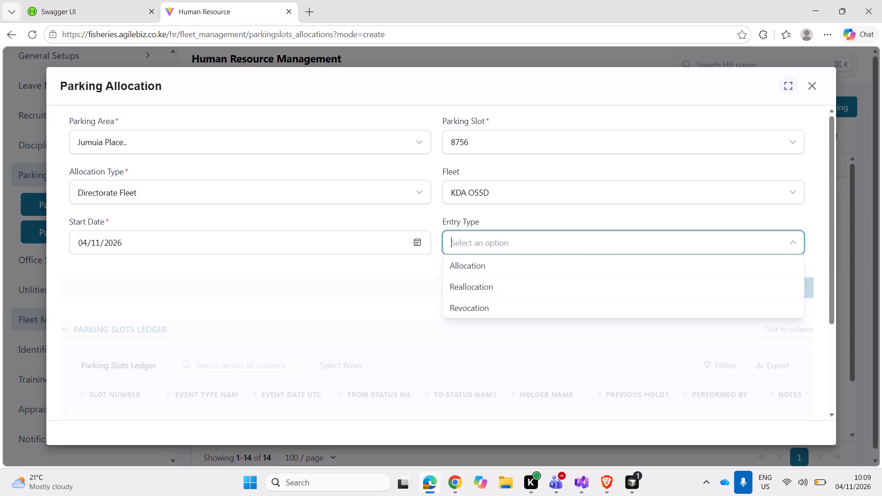
left_click(462, 263)
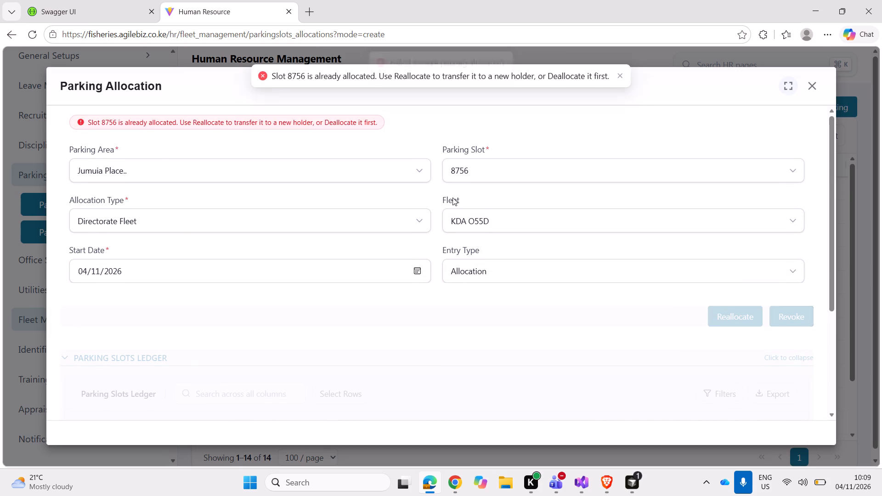
Change the allocation to KURIA parking slot 12, and try a different choice for the parking area.
left_click(481, 175)
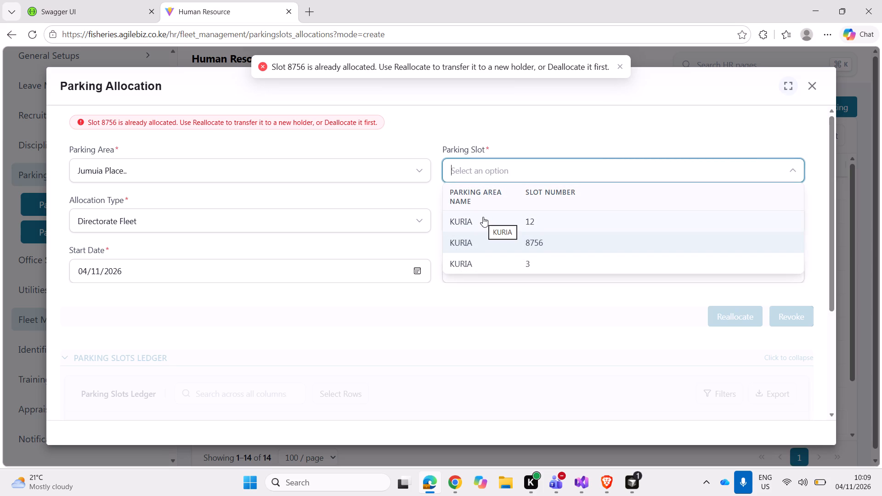
left_click(483, 217)
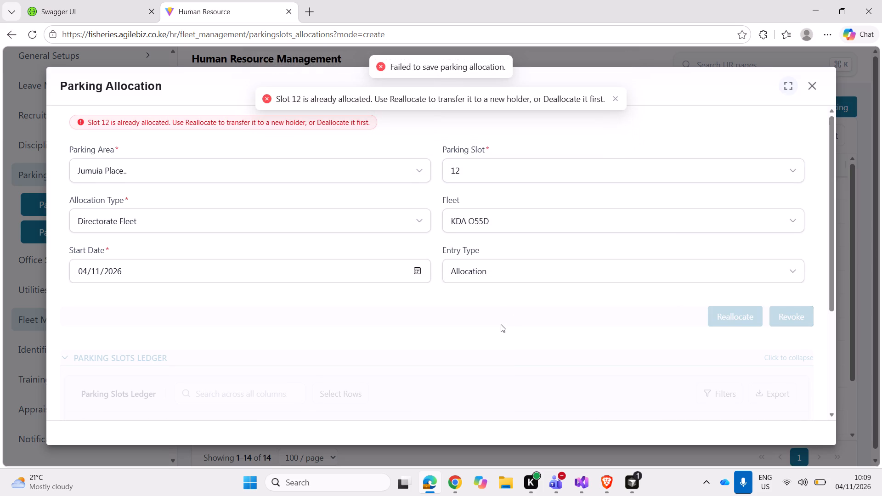
left_click(401, 177)
left_click(277, 271)
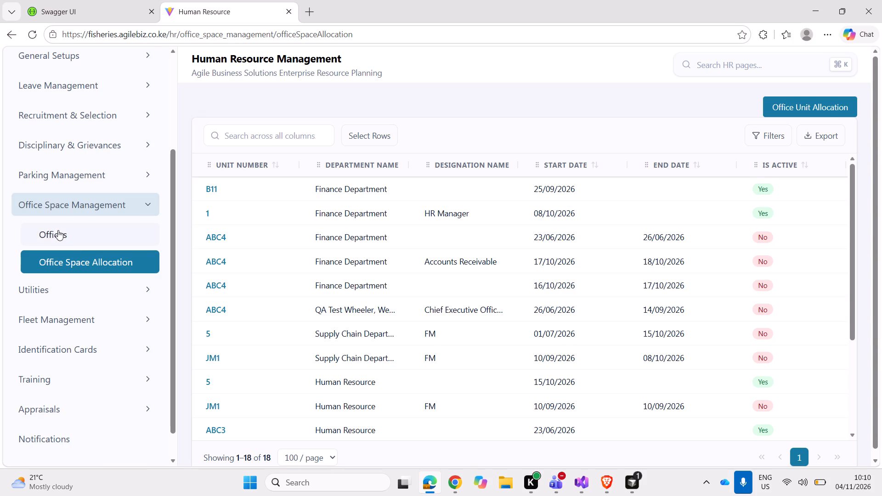
On the Offices page, create an active office named mbita under the HQ Nairobi work station.
left_click(58, 230)
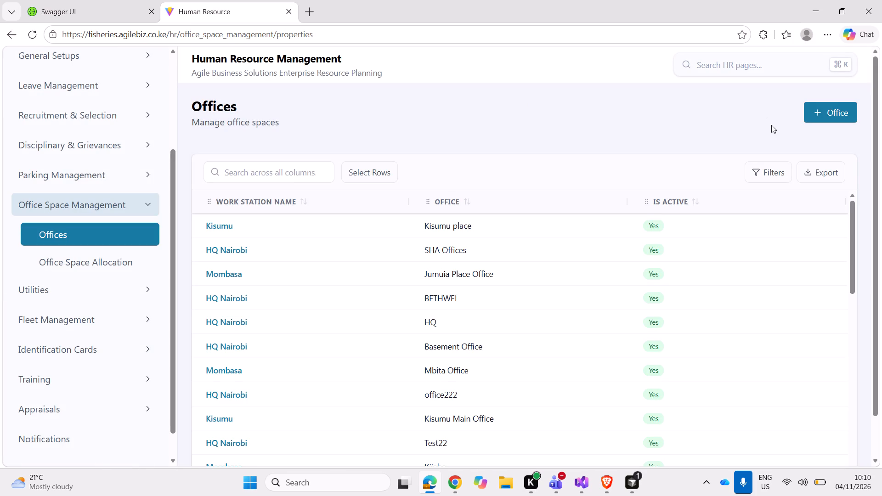
left_click(826, 107)
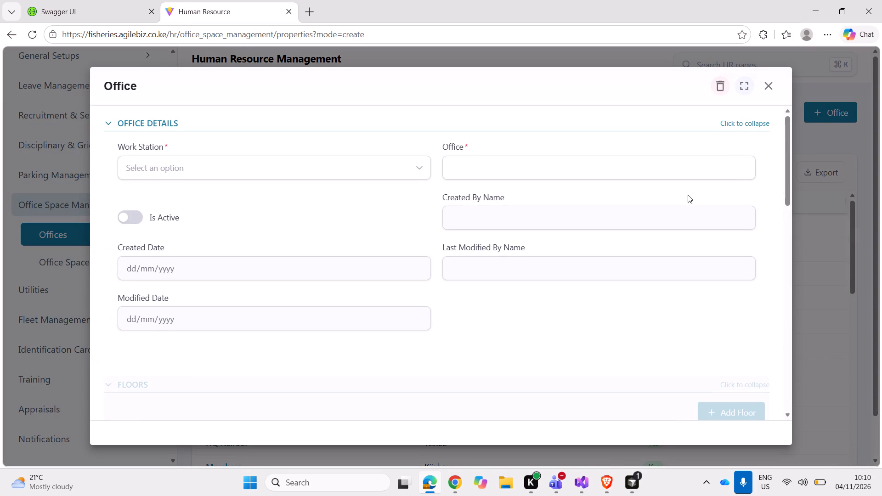
left_click(351, 164)
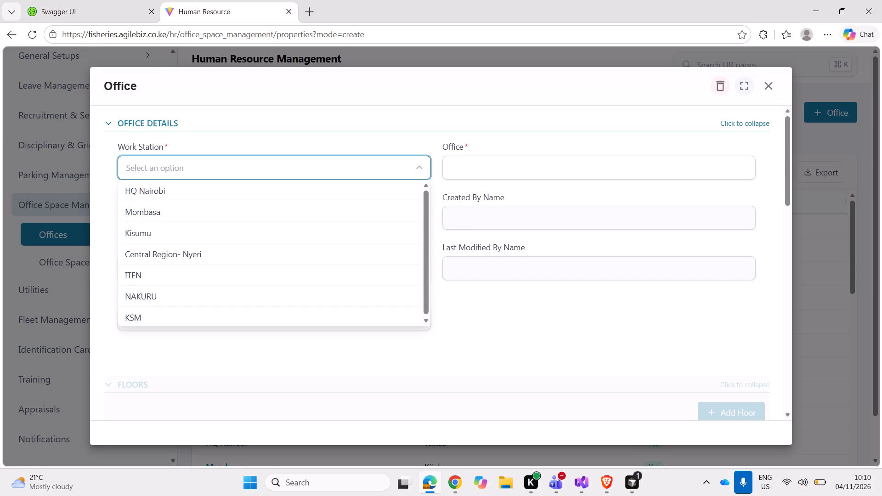
left_click(229, 190)
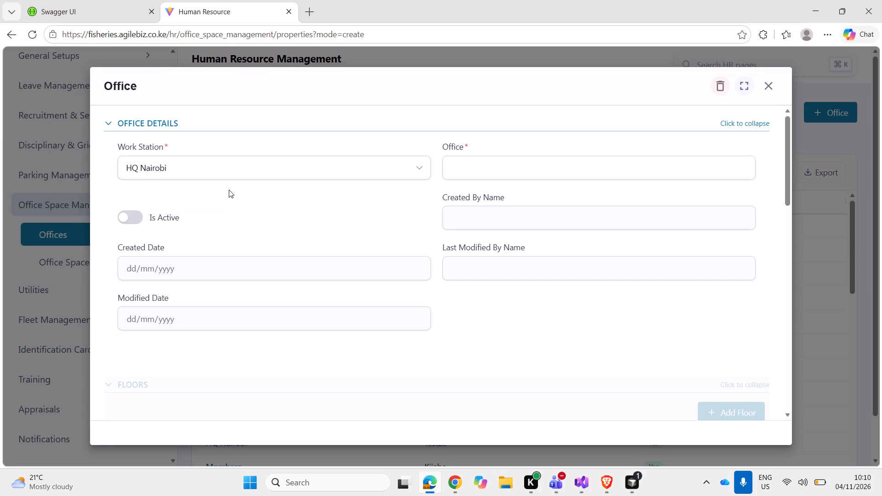
left_click(463, 173)
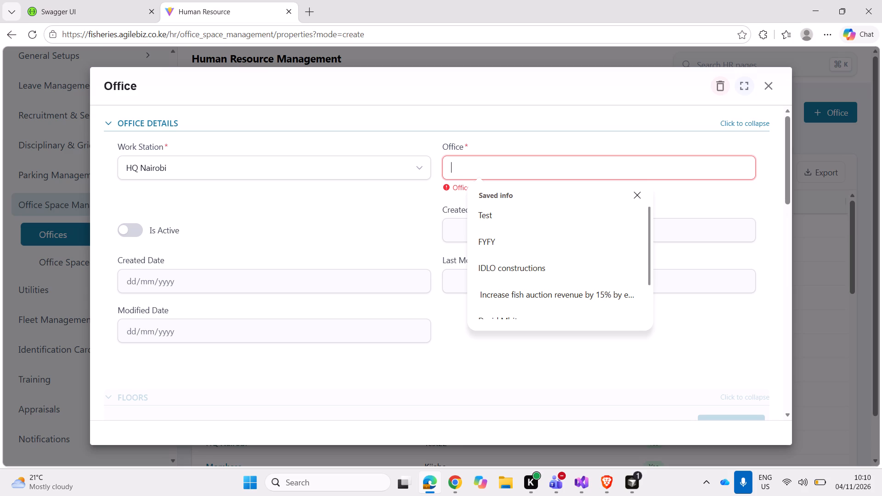
key("m")
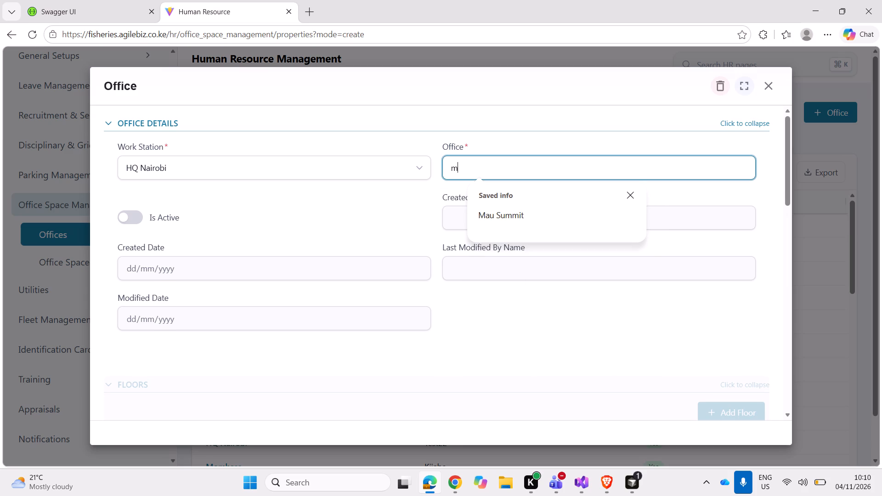
type("nita")
key("BackSpace")
key("BackSpace")
key("BackSpace")
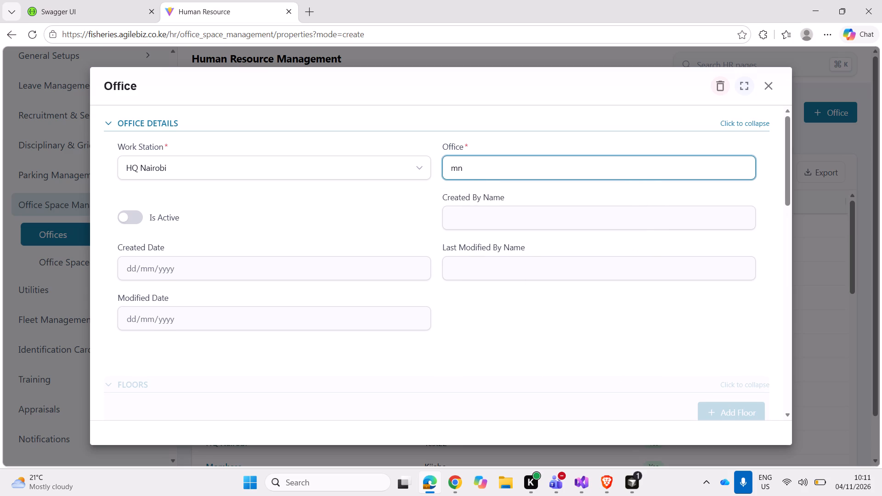
key("BackSpace")
type("bita")
left_click(137, 217)
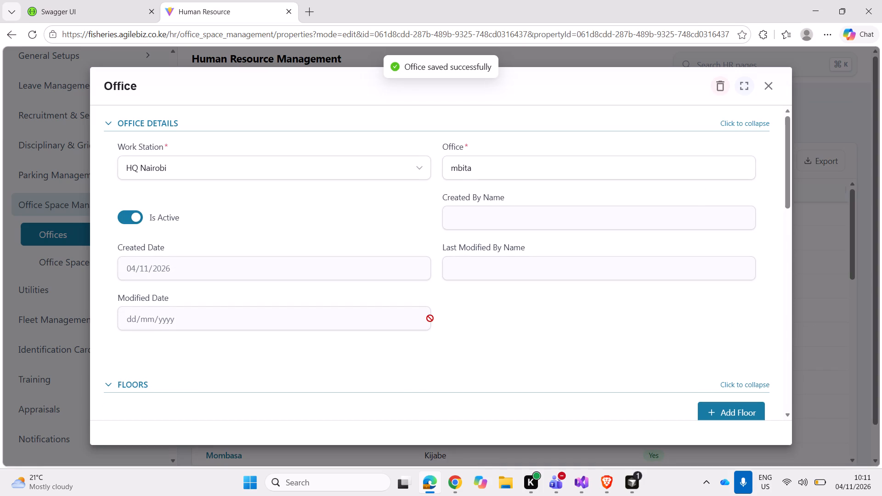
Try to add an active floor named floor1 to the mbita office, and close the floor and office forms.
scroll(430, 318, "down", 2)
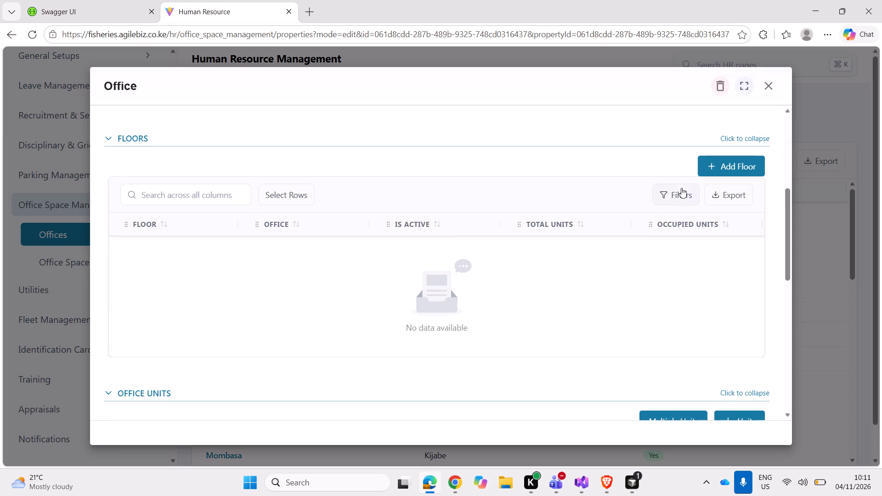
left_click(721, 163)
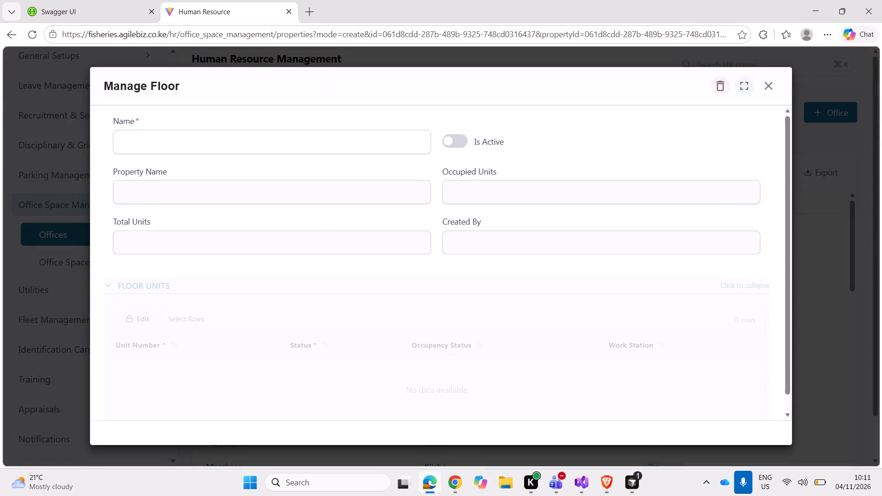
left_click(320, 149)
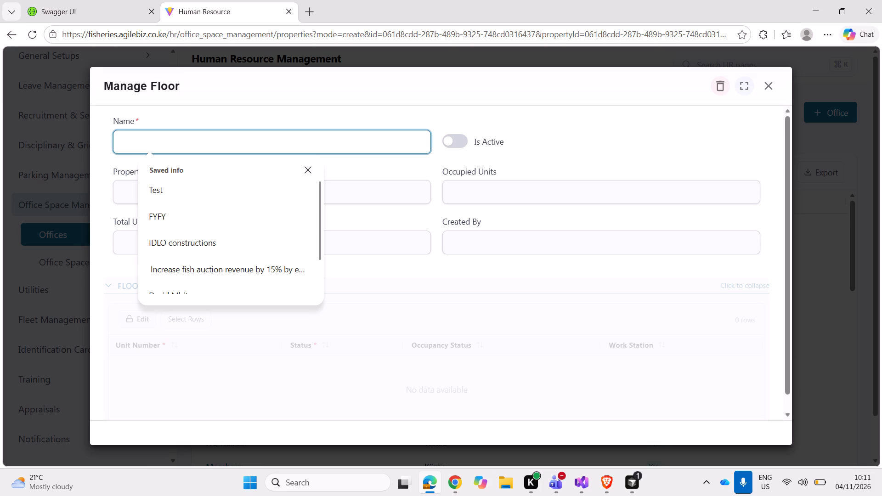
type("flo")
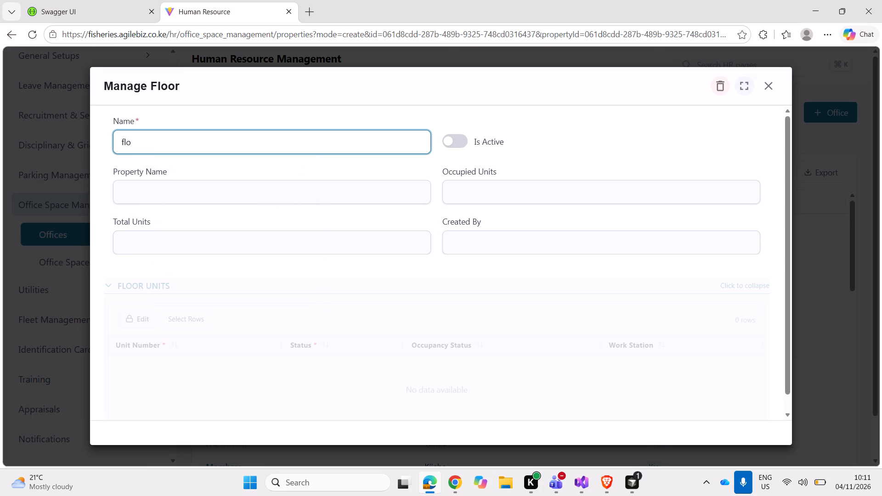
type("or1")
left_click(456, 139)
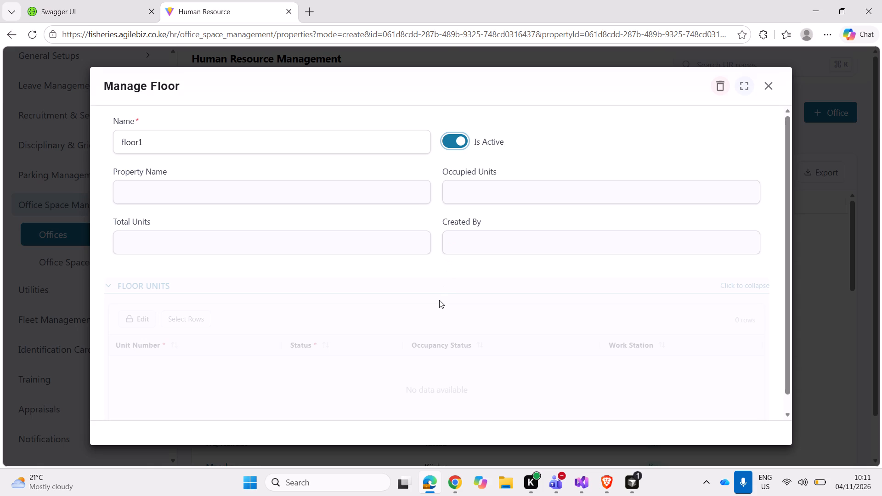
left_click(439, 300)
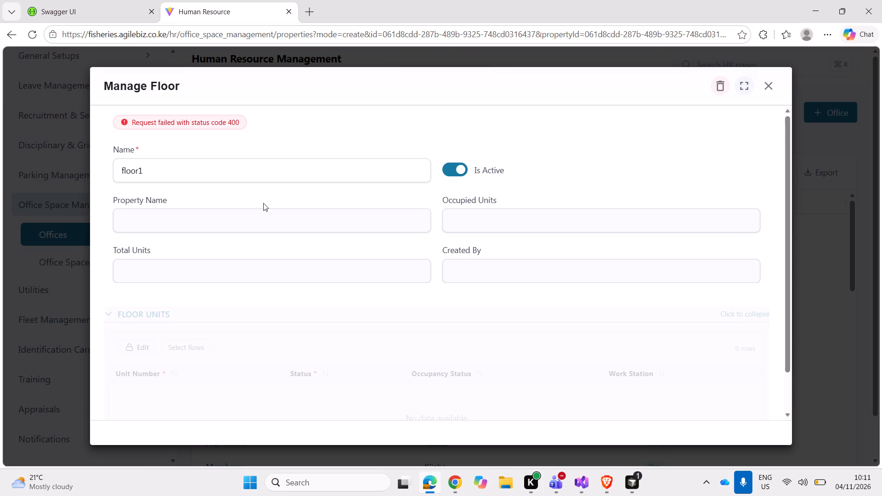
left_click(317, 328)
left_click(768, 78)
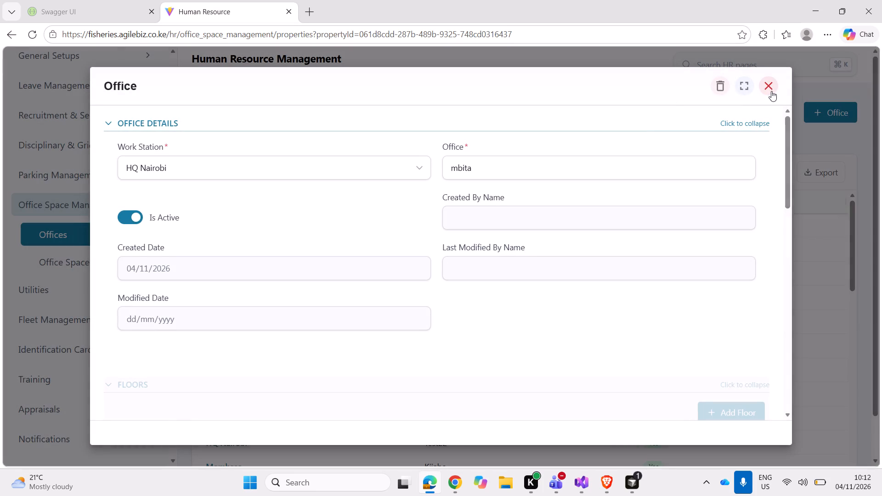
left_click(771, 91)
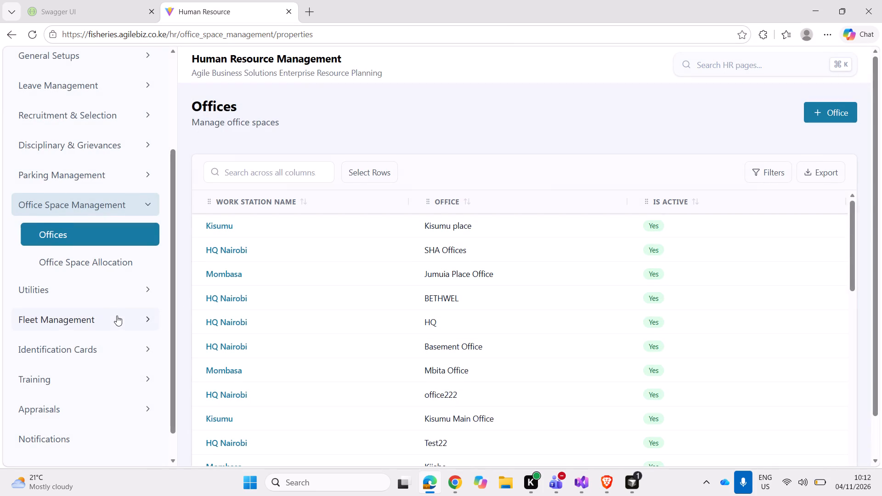
On the Utility Bills page, start a new utility bill and look through the form's fields.
scroll(117, 316, "down", 2)
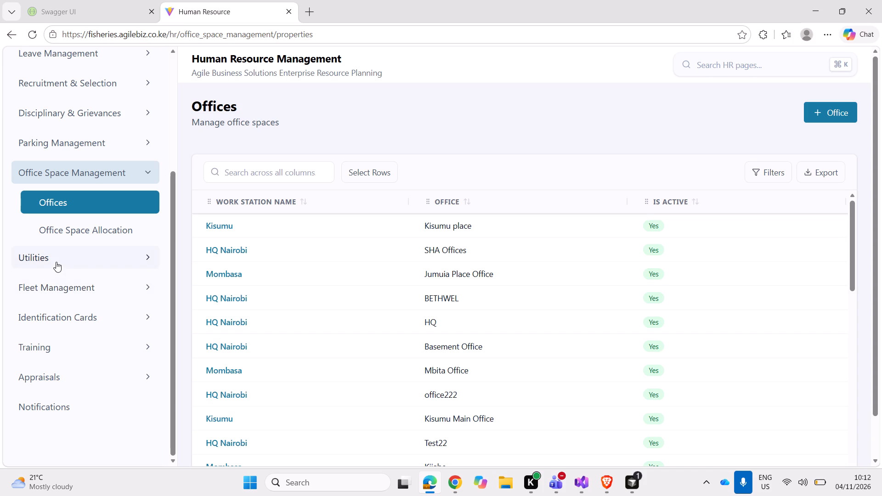
left_click(56, 262)
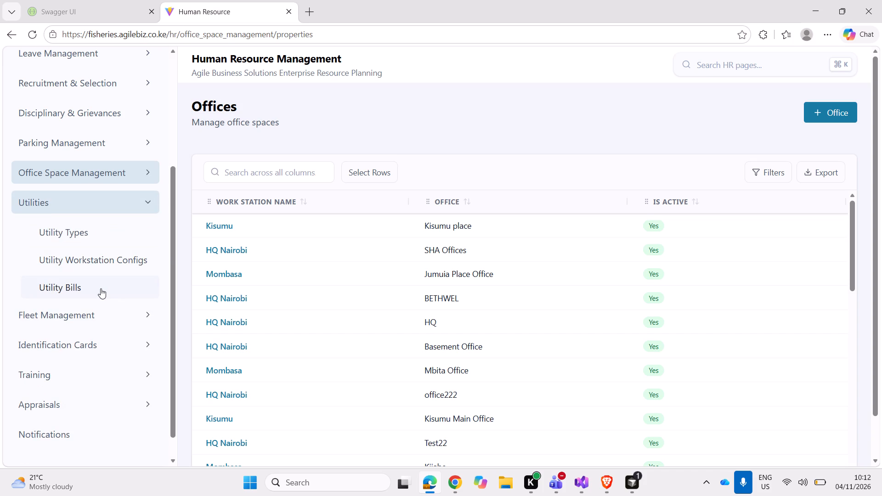
left_click(101, 288)
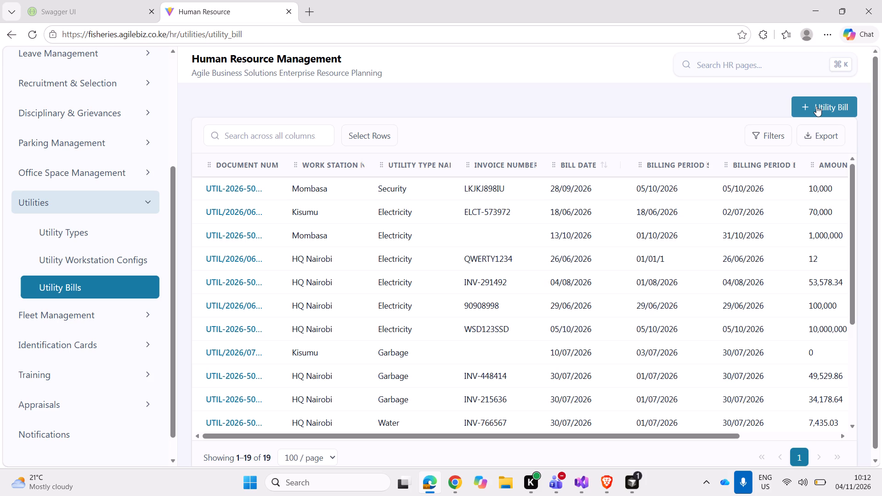
left_click(816, 106)
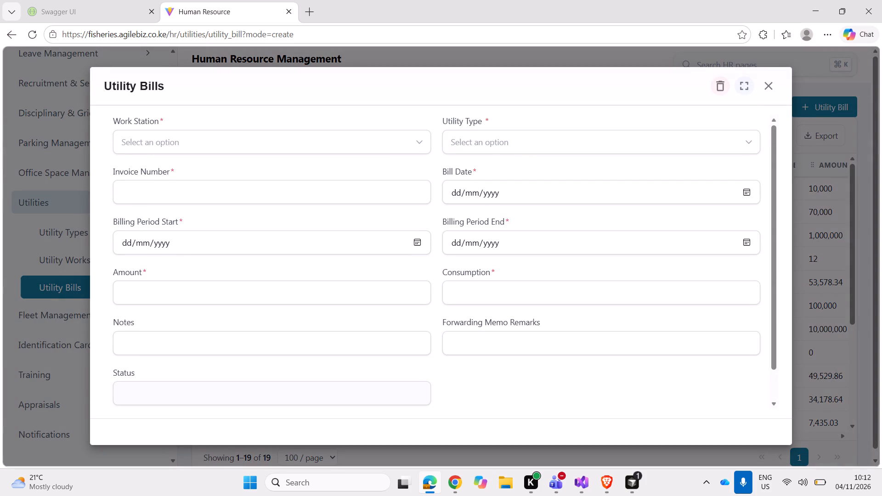
scroll(405, 214, "down", 2)
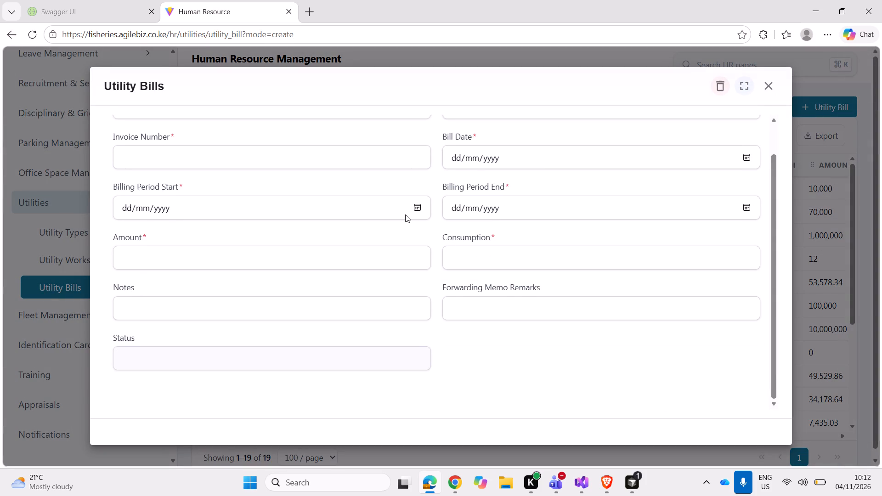
scroll(405, 214, "down", 3)
scroll(247, 189, "up", 1)
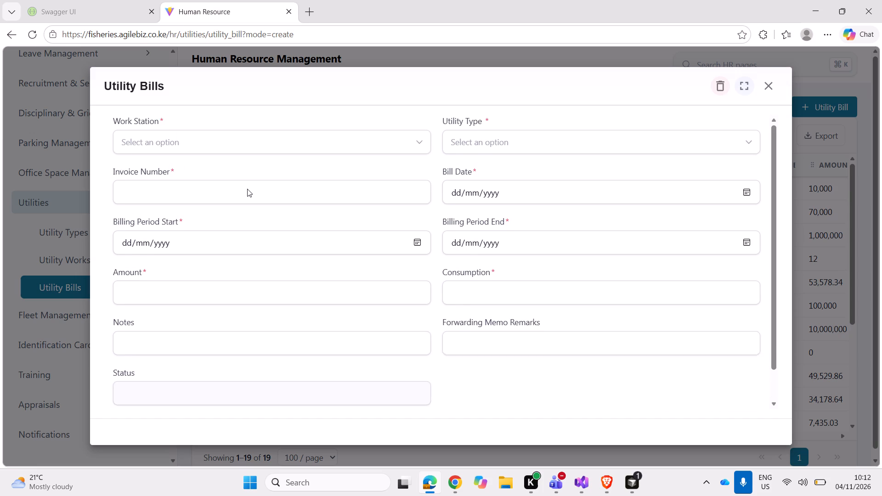
scroll(247, 189, "up", 2)
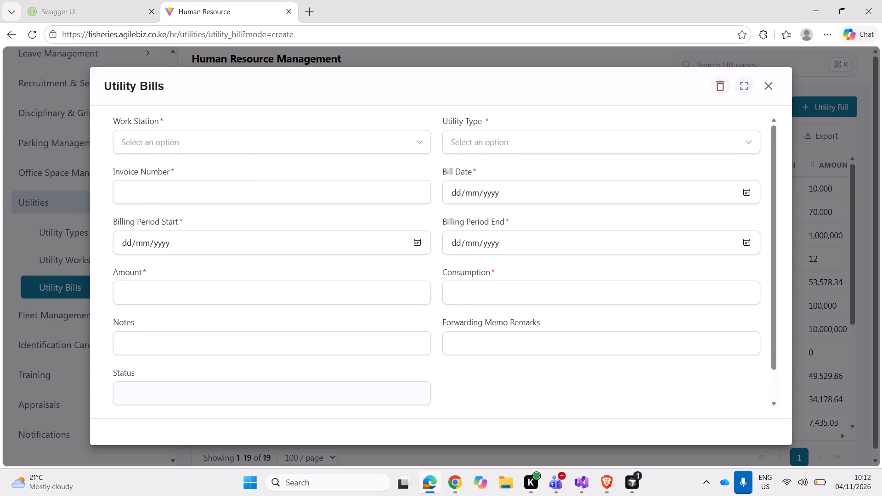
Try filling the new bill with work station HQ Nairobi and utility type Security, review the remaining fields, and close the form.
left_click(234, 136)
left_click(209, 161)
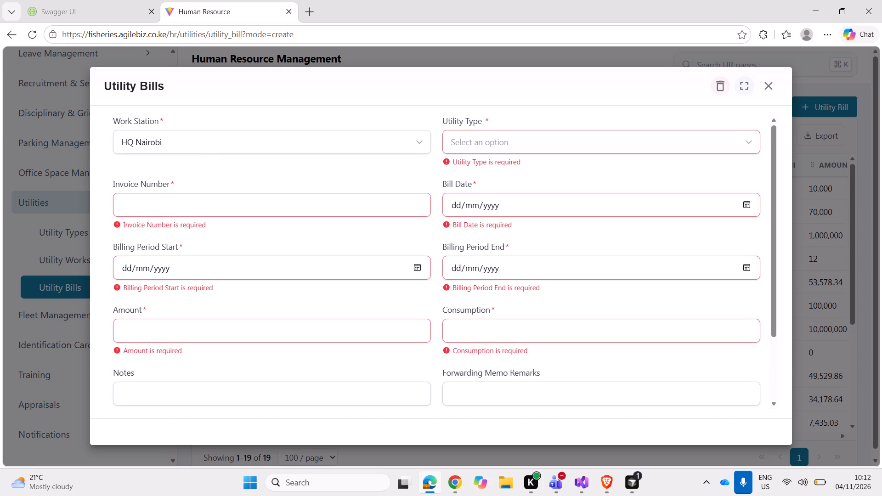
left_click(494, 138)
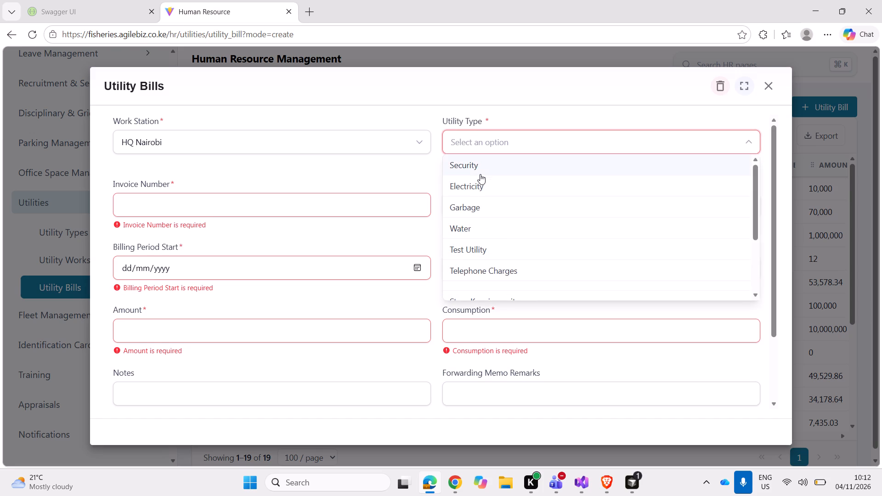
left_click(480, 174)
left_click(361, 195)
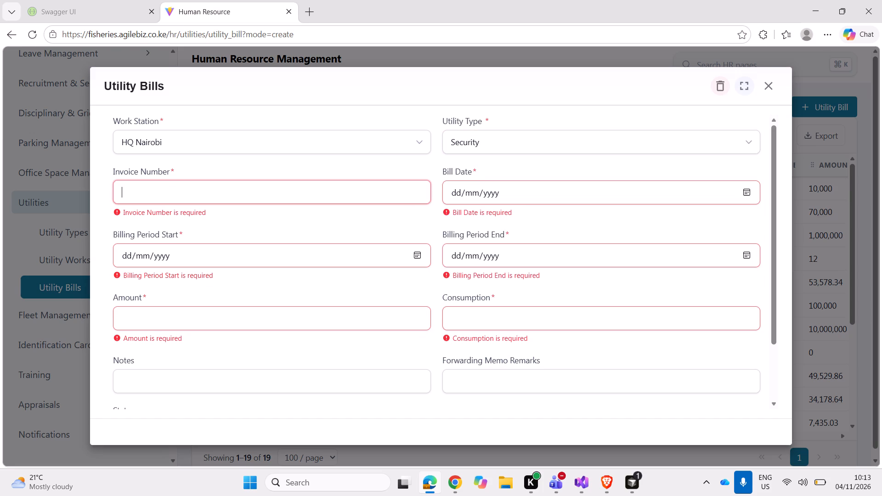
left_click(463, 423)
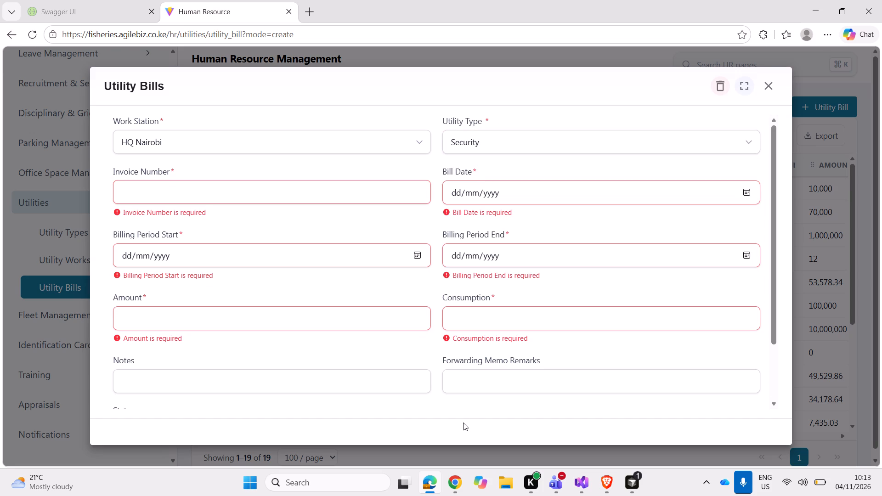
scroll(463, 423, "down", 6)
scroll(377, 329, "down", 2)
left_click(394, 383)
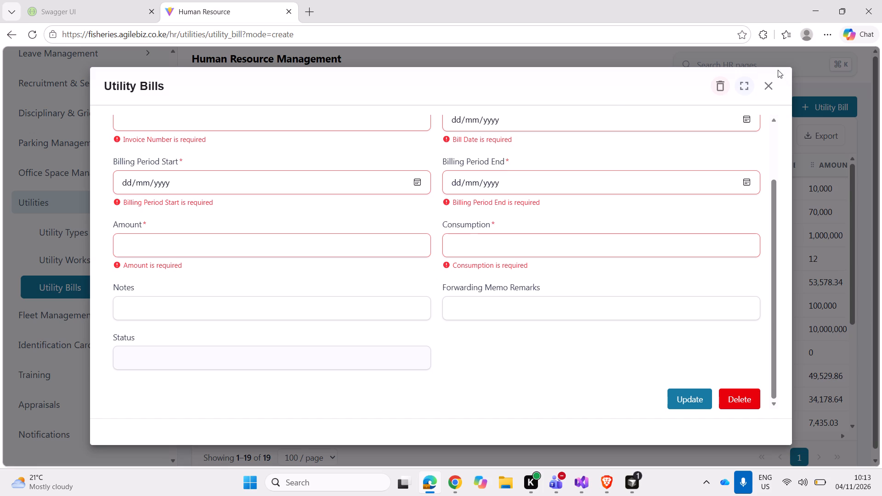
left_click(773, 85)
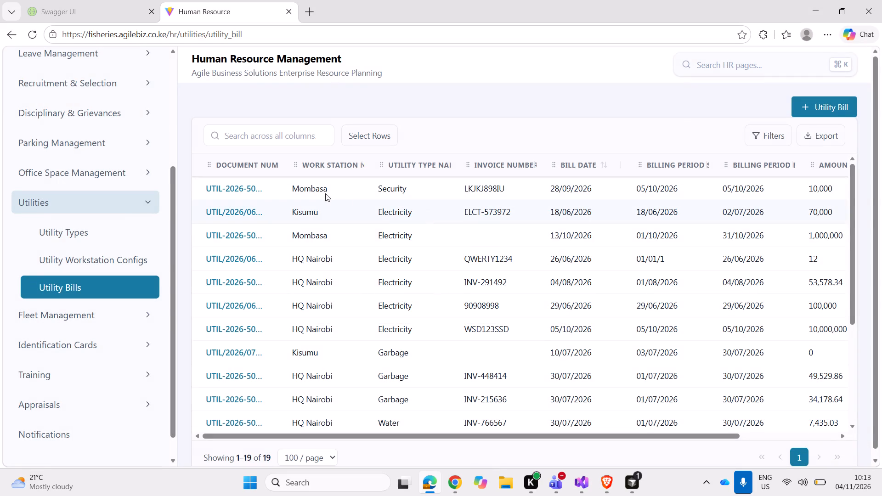
Open the Mombasa Security utility bill with invoice LKJKJ898IU, view its approval options, and close the record.
left_click(246, 185)
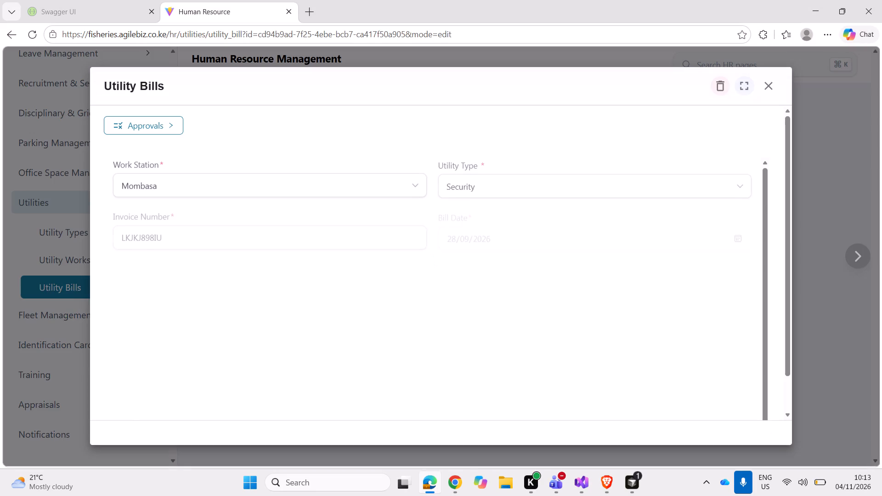
left_click(163, 131)
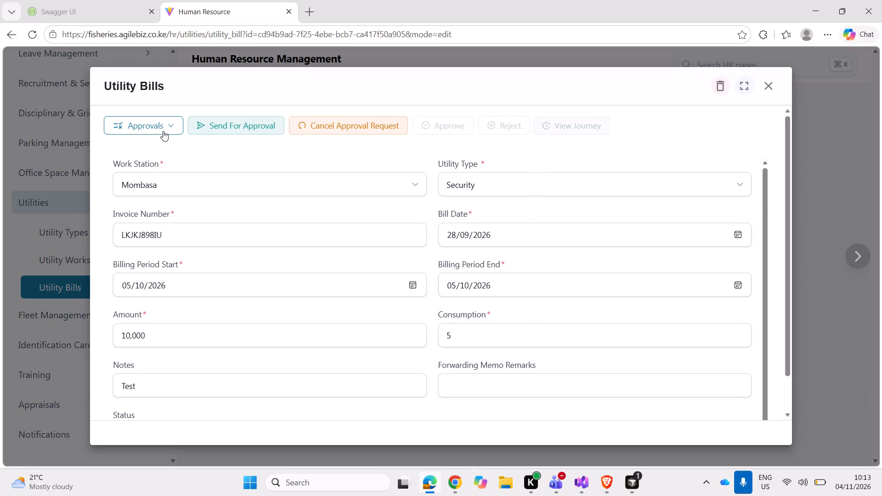
left_click(767, 84)
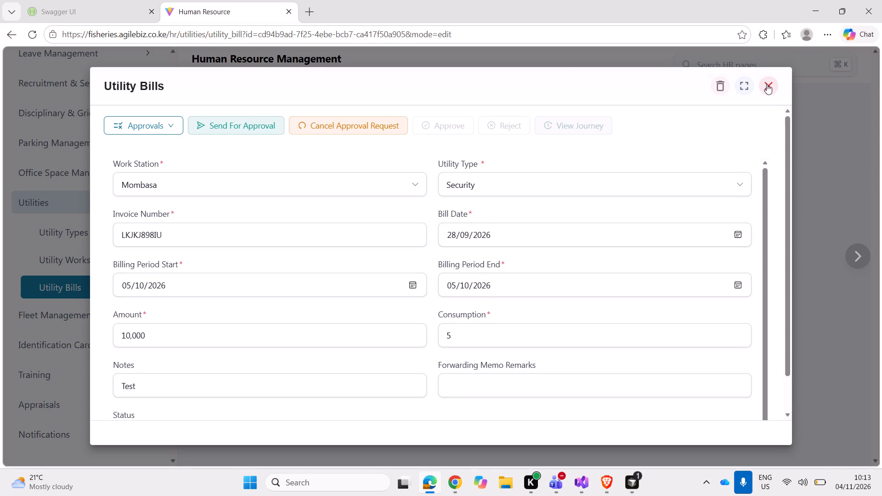
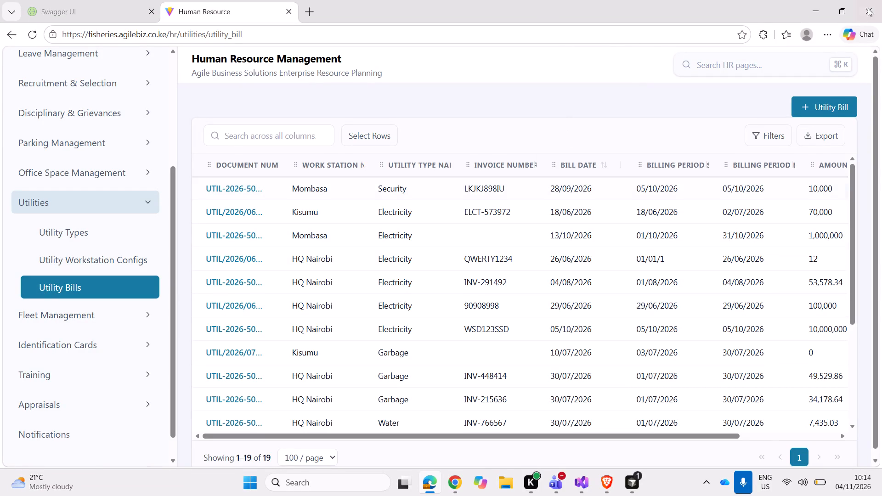
Open a blank utility bill form, look over its fields, and close it.
left_click(825, 100)
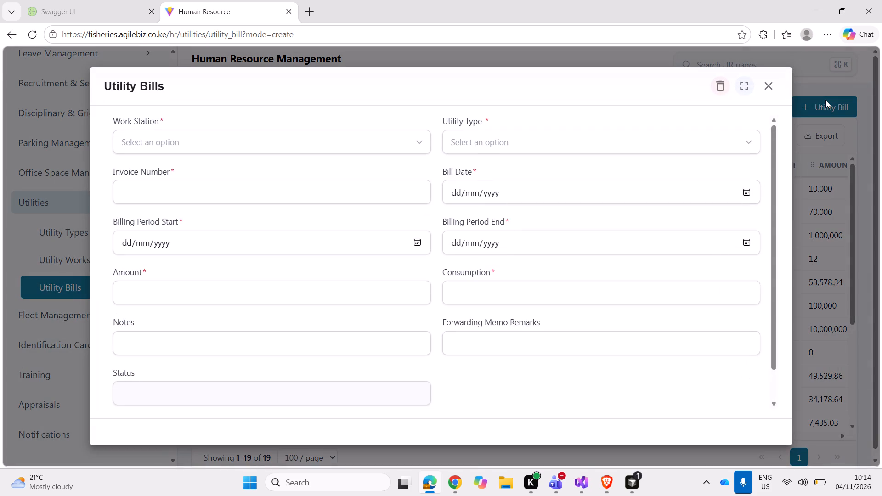
left_click(767, 89)
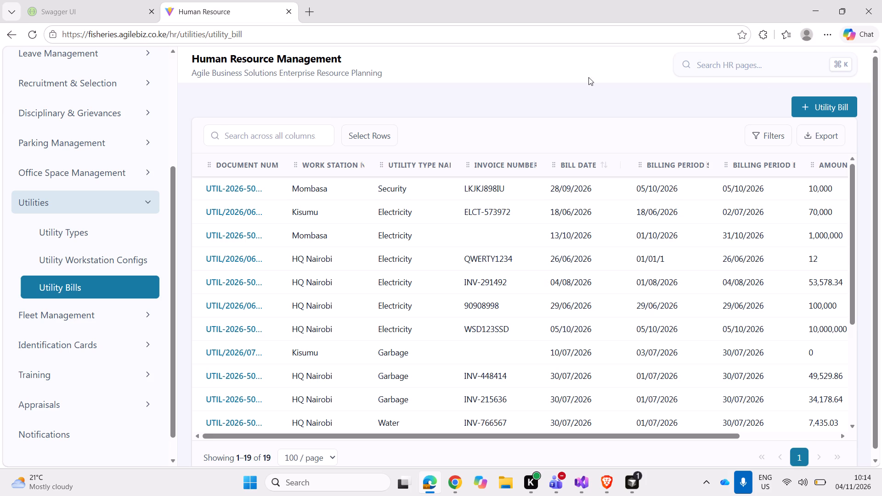
On the Utility Types page, open the Security utility type to view its details and work station configs, and close the record.
left_click(76, 224)
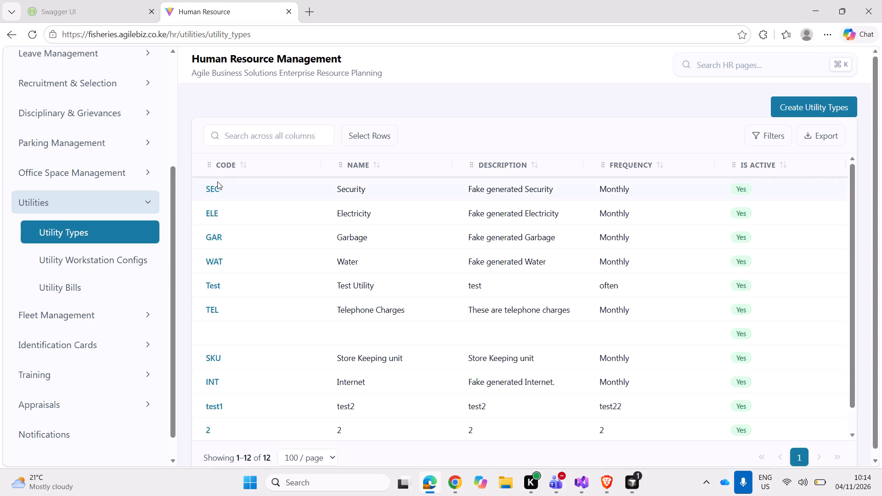
left_click(213, 188)
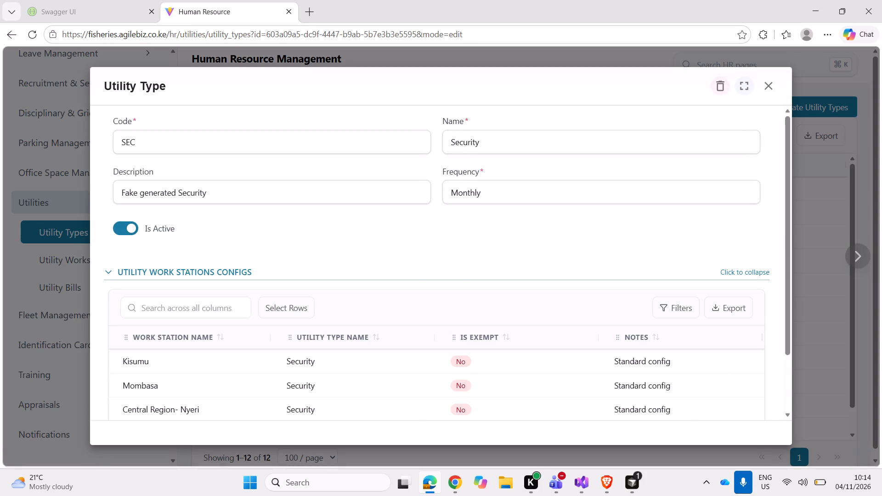
left_click(766, 82)
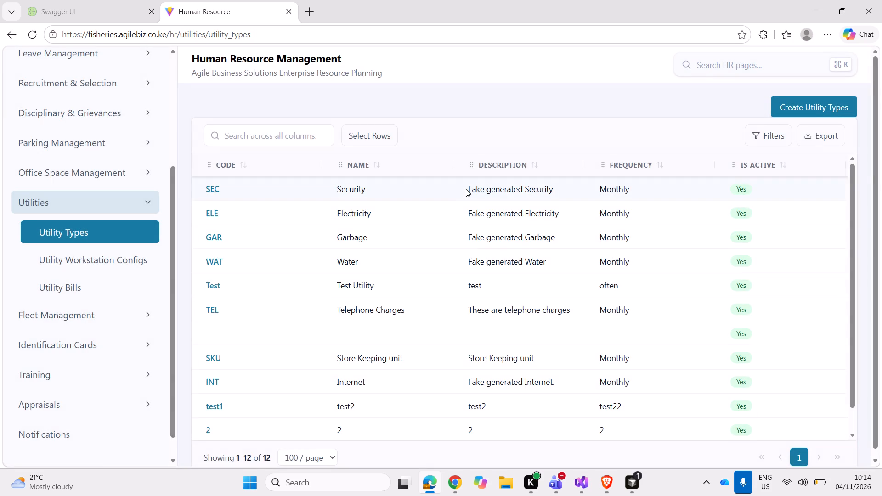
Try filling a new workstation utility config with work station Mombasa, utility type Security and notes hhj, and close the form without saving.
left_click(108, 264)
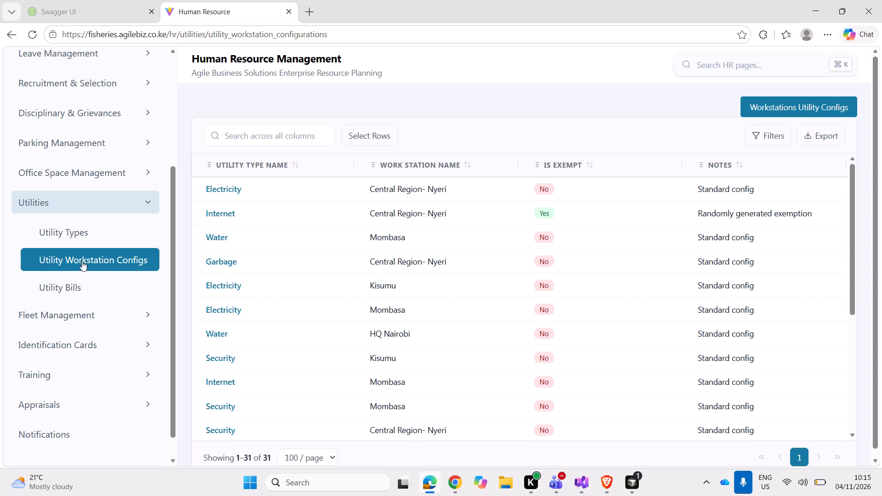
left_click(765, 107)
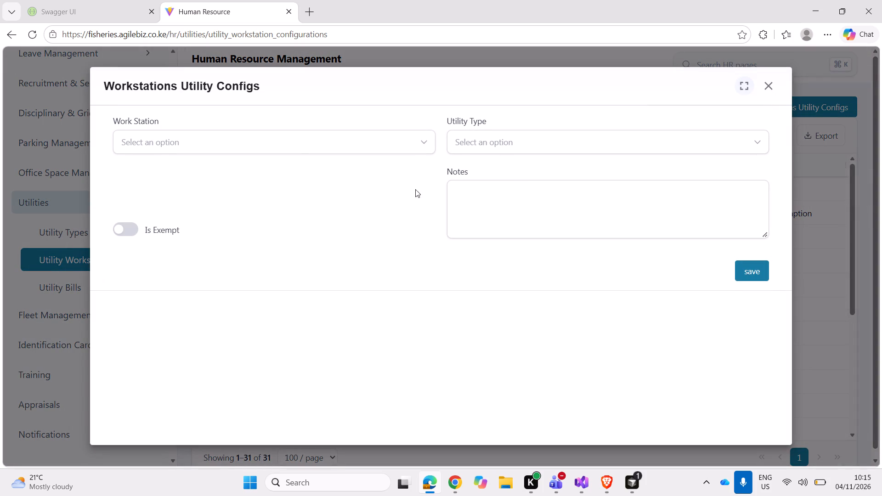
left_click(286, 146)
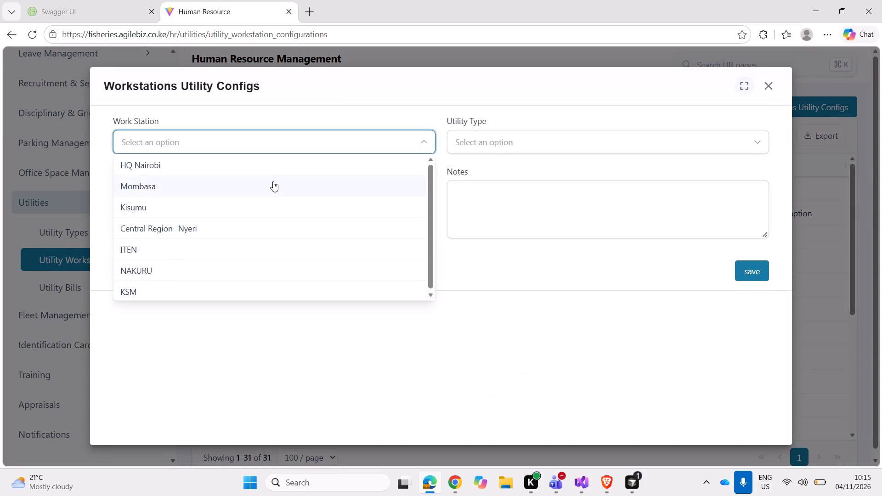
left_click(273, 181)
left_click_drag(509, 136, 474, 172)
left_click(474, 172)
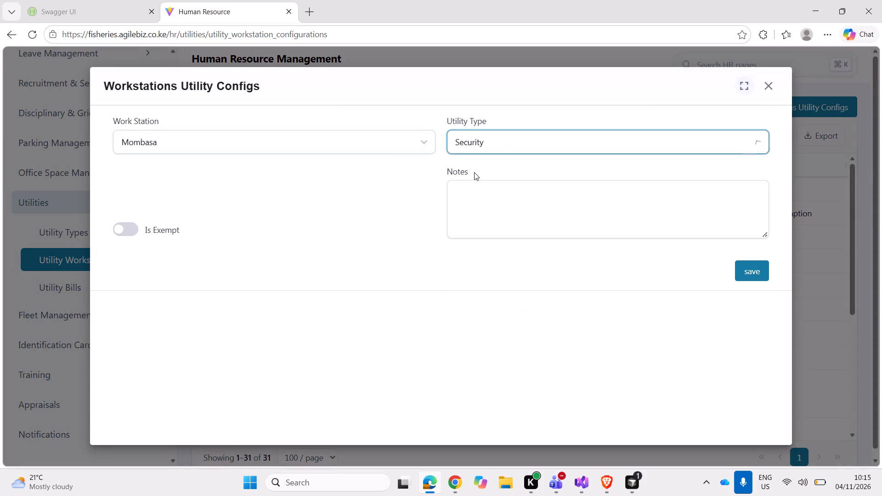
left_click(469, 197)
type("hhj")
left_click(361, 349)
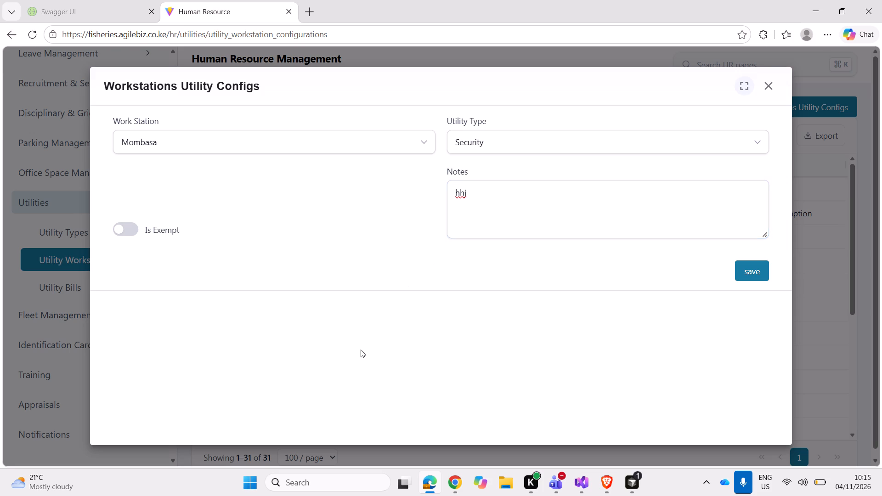
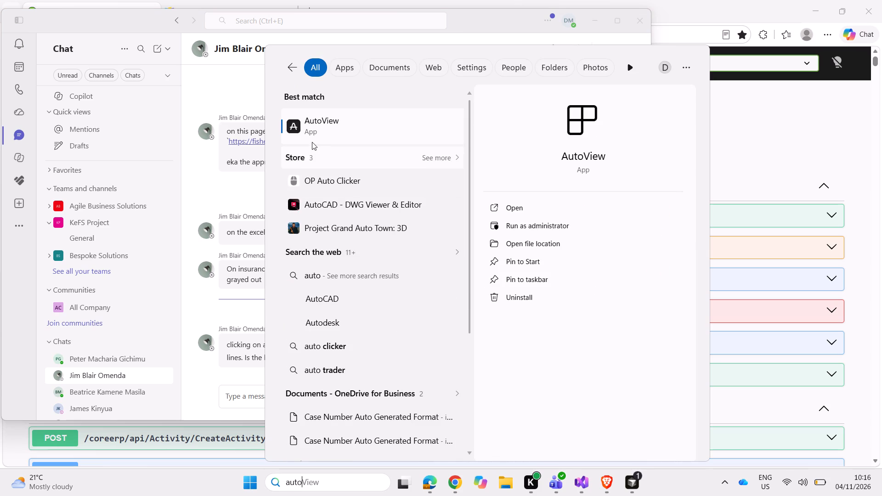
Launch the AutoView app.
left_click(331, 128)
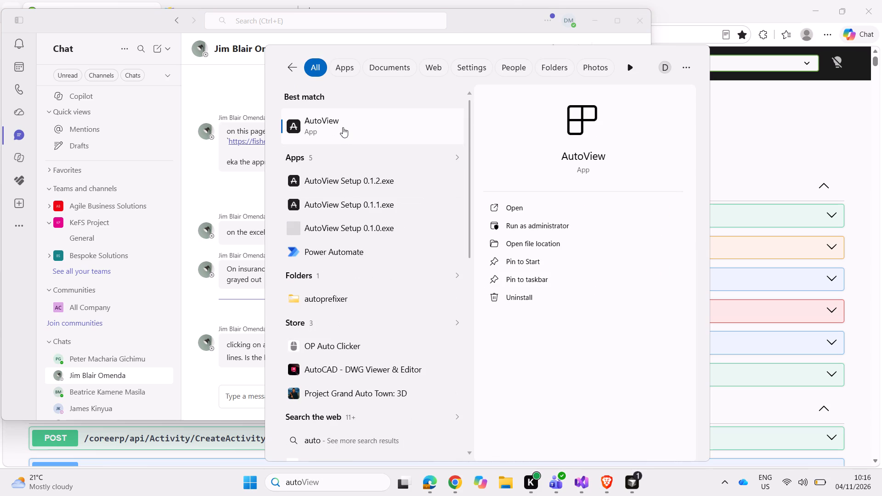
left_click(343, 127)
left_click(508, 207)
left_click(533, 210)
Switch to the code editor with the KeFS project.
left_click(628, 481)
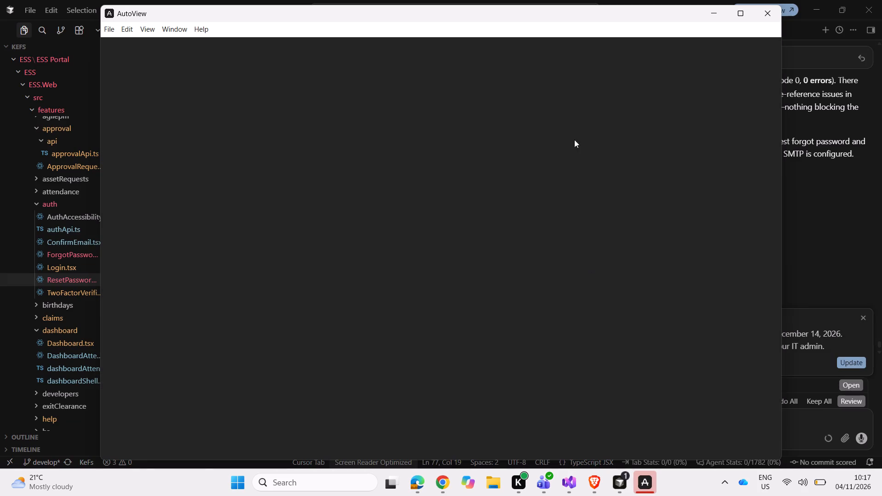
Maximize the AutoView window.
left_click(740, 11)
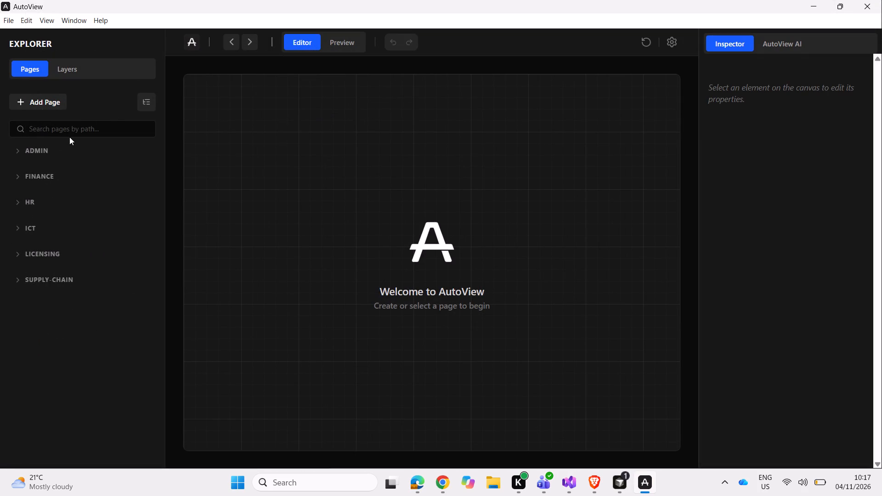
Find the page with path /hr/company-jobs/applications, open the Applications page in the editor, and show its layers.
left_click(51, 126)
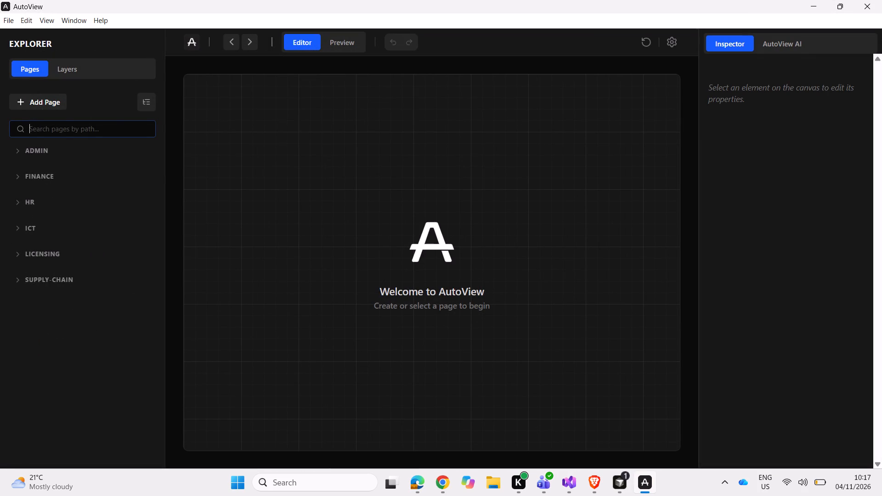
key("ctrl+v")
left_click(45, 153)
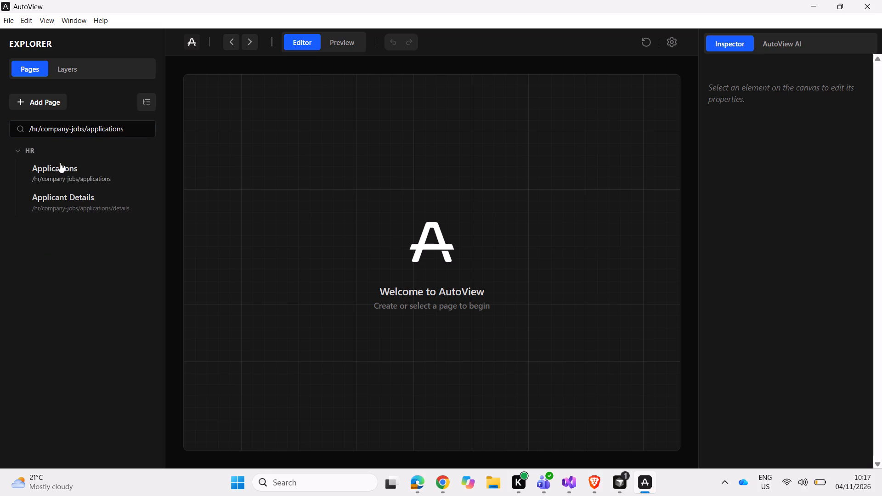
left_click(89, 175)
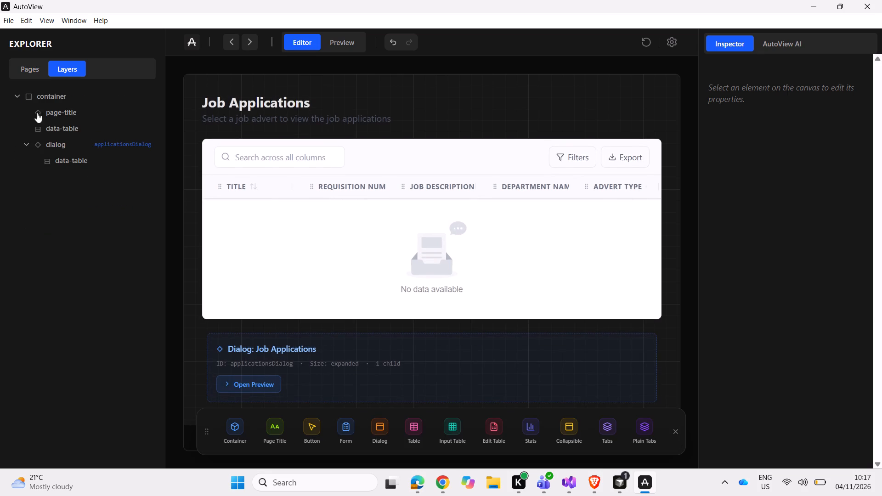
left_click(30, 69)
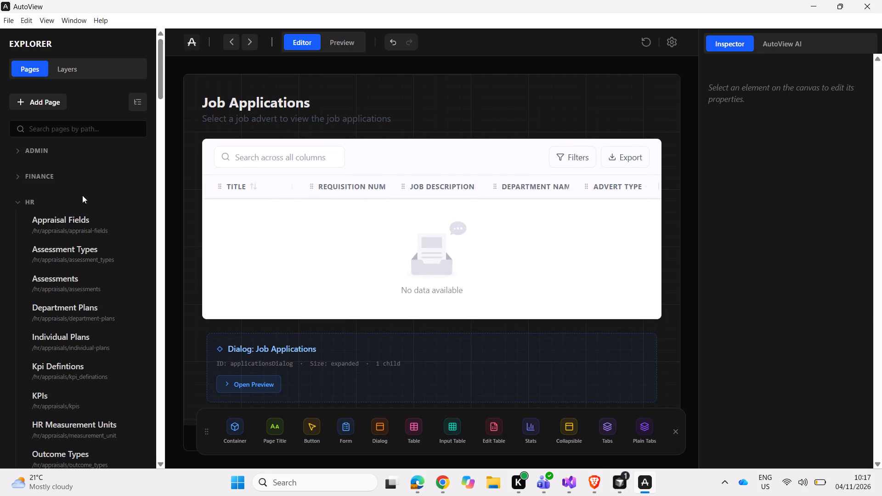
left_click(65, 68)
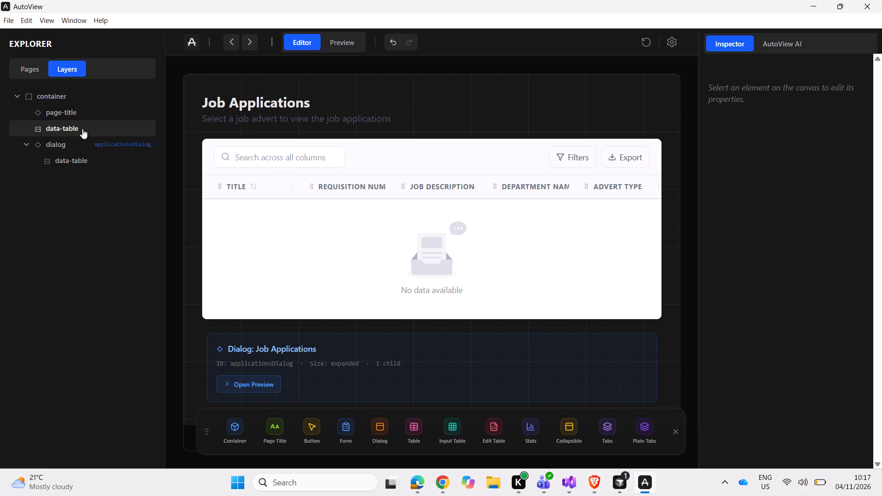
Inspect the full onload endpoint of the main data-table on the Job Applications page, reading through to its end.
left_click(82, 129)
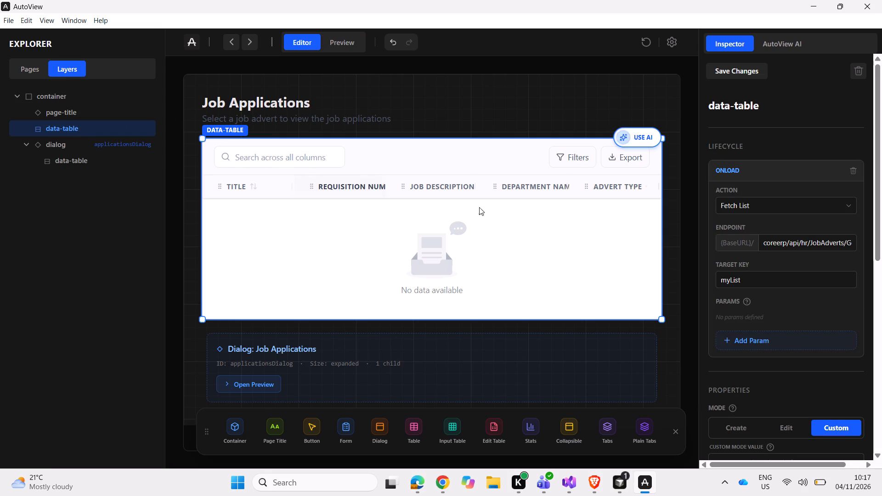
left_click(812, 243)
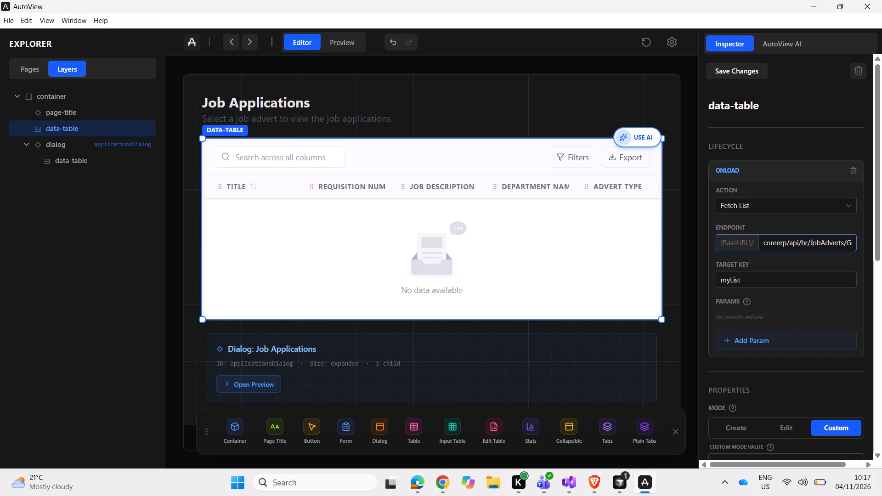
key("Right")
key("Right")
key("Right")
key("Right")
key("Right")
key("Right")
key("Right")
key("Right")
key("Right")
key("Right")
key("Right")
key("Right")
key("Right")
key("Right")
key("Right")
key("Right")
key("Right")
key("Right")
key("Right")
key("Right")
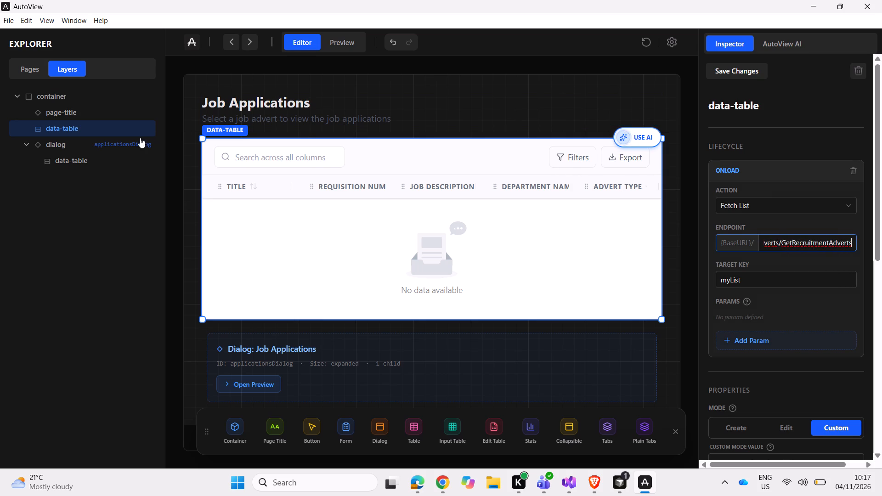
Inspect the full onload endpoint of the data-table nested in the applicationsDialog dialog, reading through to its end.
left_click(81, 160)
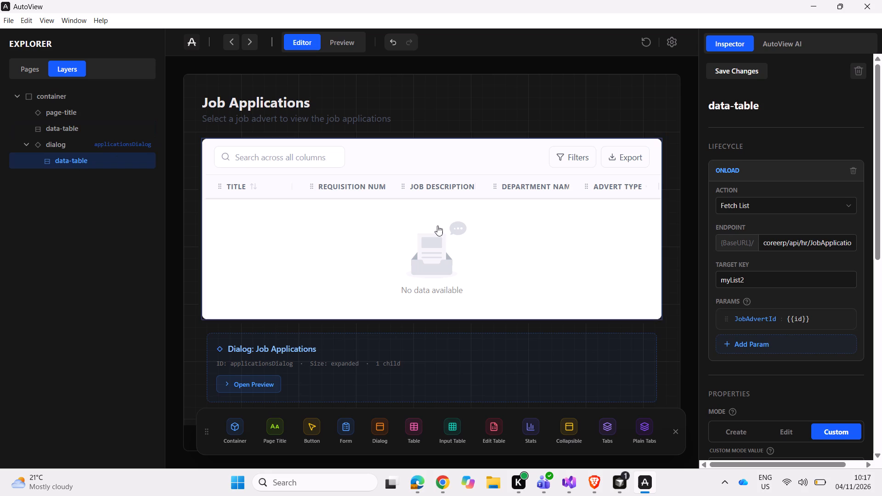
left_click(778, 248)
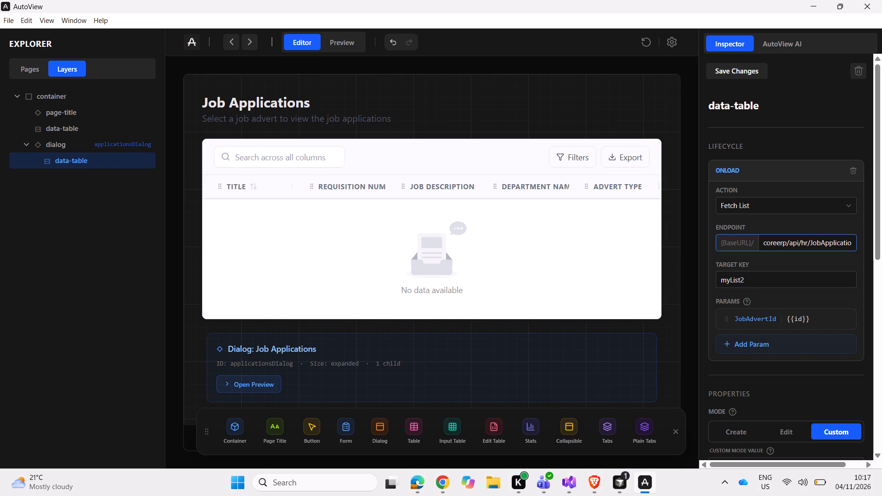
key("Right")
key("Right")
key("Right")
key("Right")
key("Right")
key("Right")
key("Right")
key("Right")
key("Right")
key("Right")
key("Right")
key("Right")
key("Right")
key("Right")
key("Right")
key("Right")
key("Right")
key("Right")
key("Right")
key("Right")
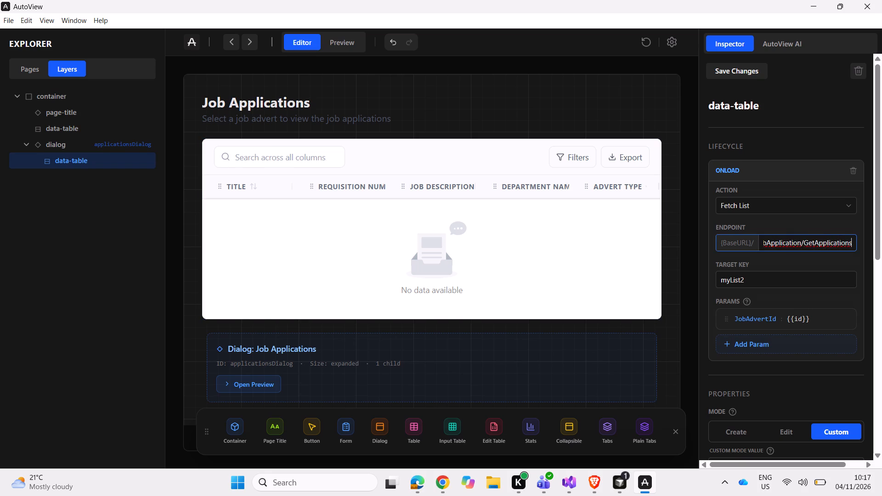
Switch to Visual Studio.
left_click(572, 484)
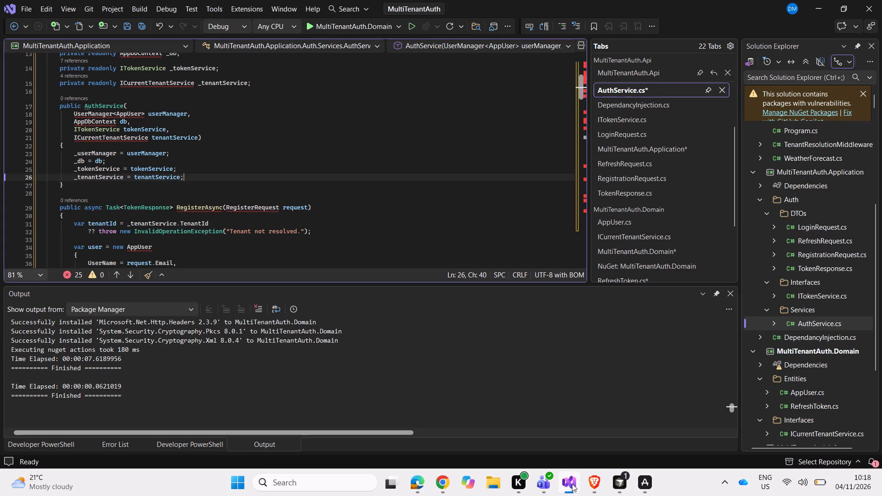
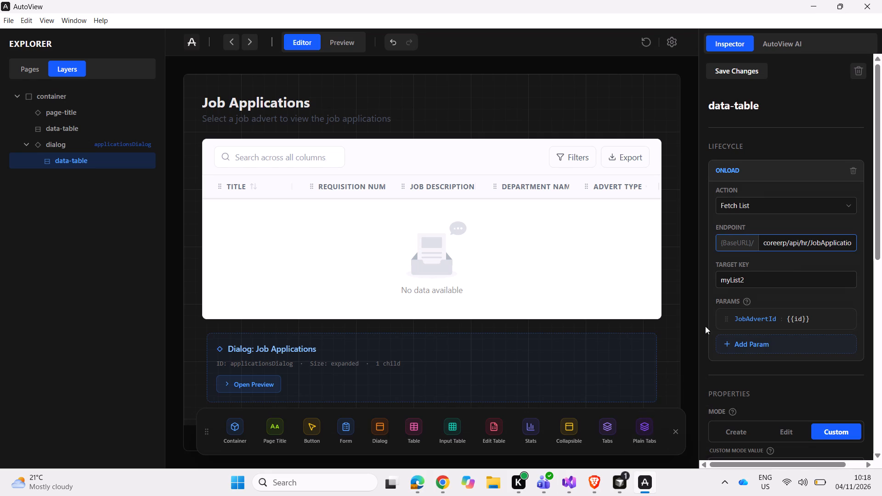
Copy the nested data-table's full onload endpoint and search for it in the Core ERP V1 Swagger page in Microsoft Edge.
left_click(775, 242)
key("ctrl+a")
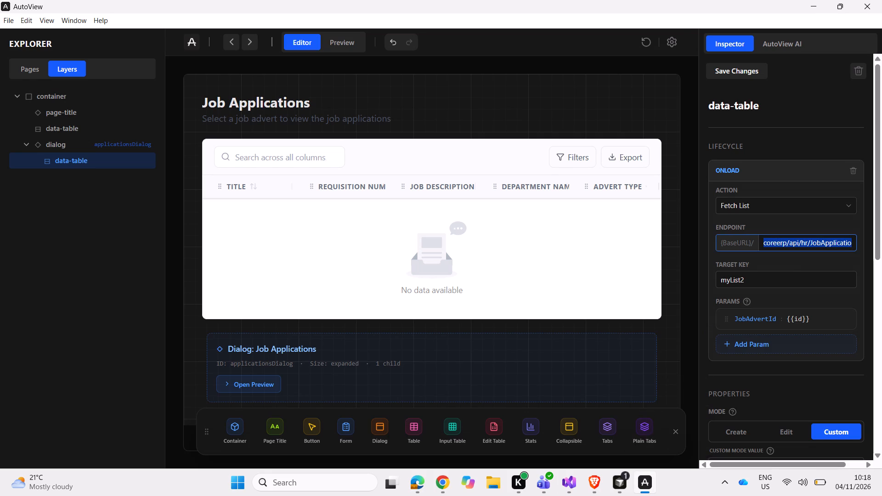
key("ctrl+c")
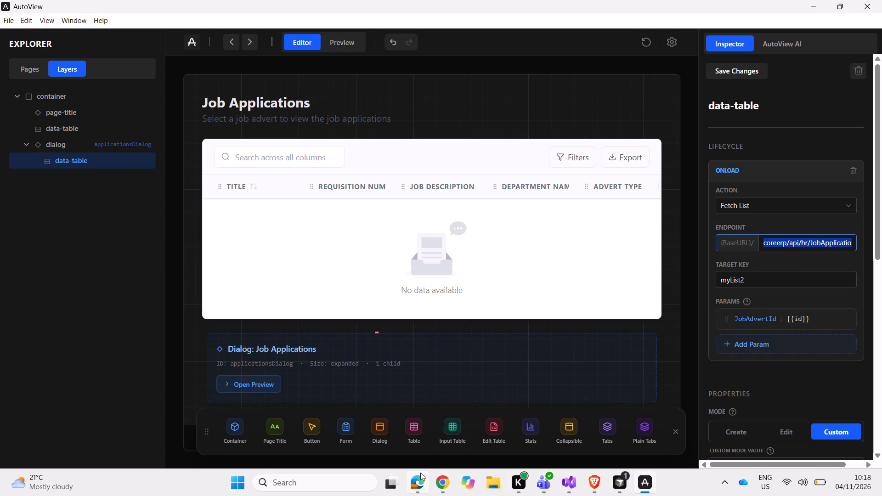
left_click(418, 480)
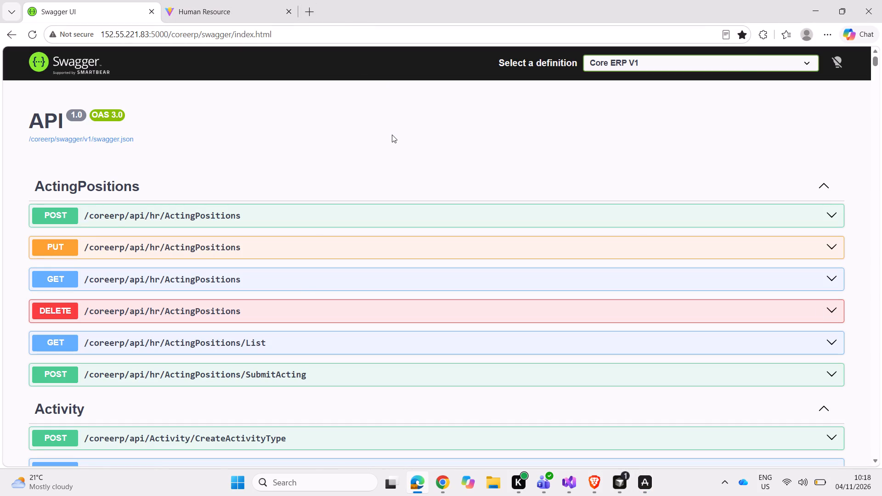
key("ctrl+f")
left_click(469, 156)
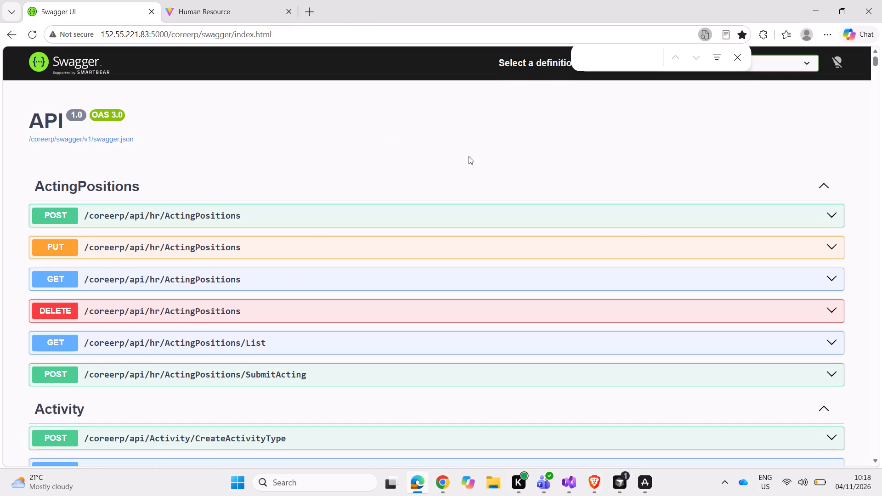
key("ctrl+f")
key("ctrl+v")
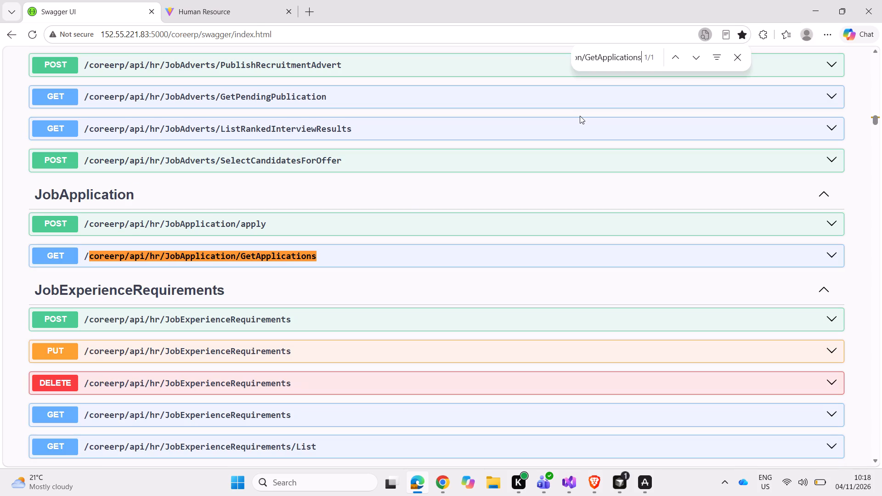
Expand the GET /coreerp/api/hr/JobApplication/GetApplications operation and examine its parameters and example response fields.
left_click(355, 252)
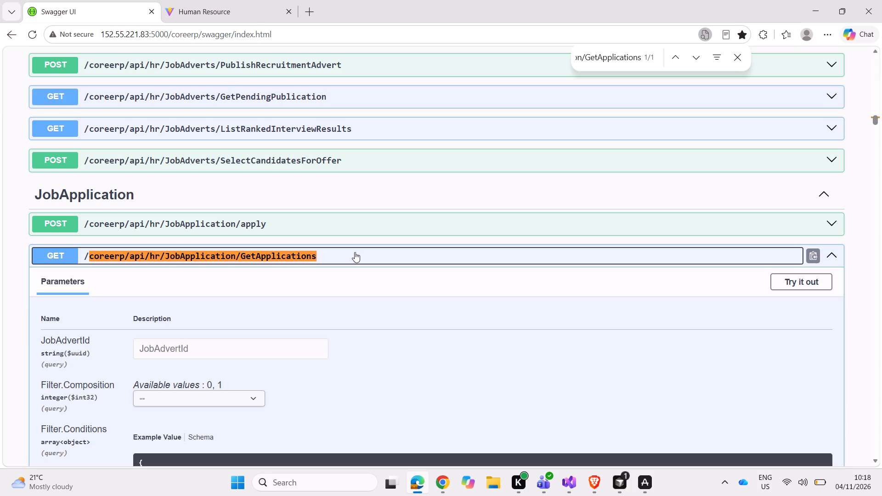
scroll(405, 343, "down", 10)
scroll(405, 343, "up", 2)
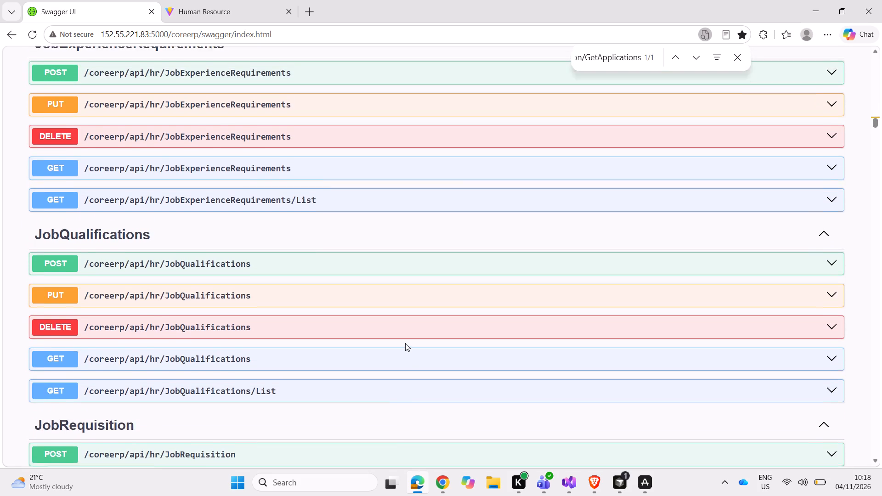
scroll(405, 343, "up", 4)
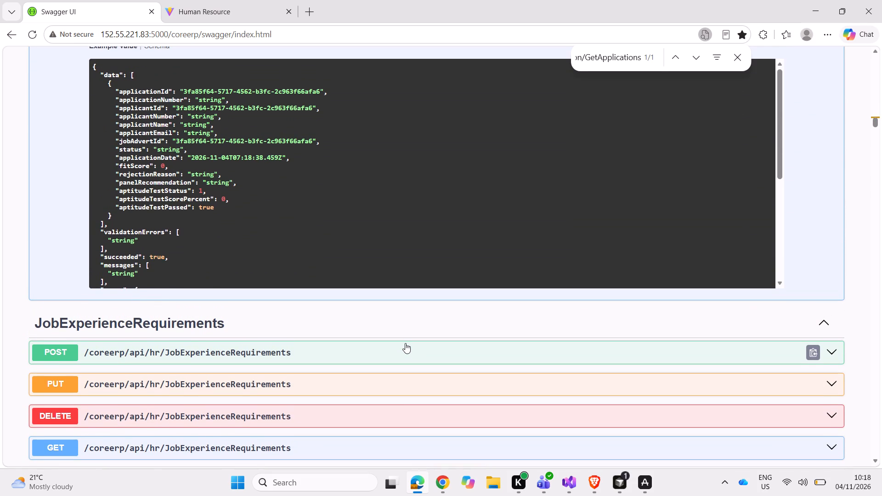
scroll(405, 343, "up", 2)
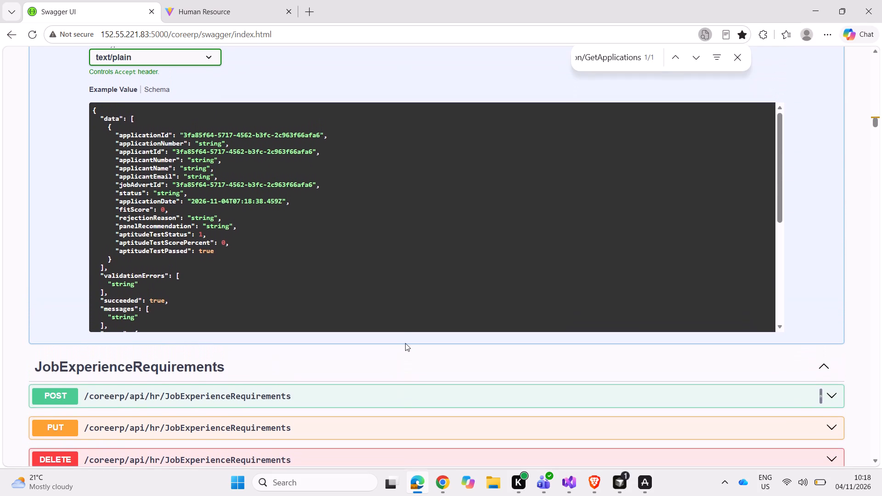
scroll(405, 343, "up", 1)
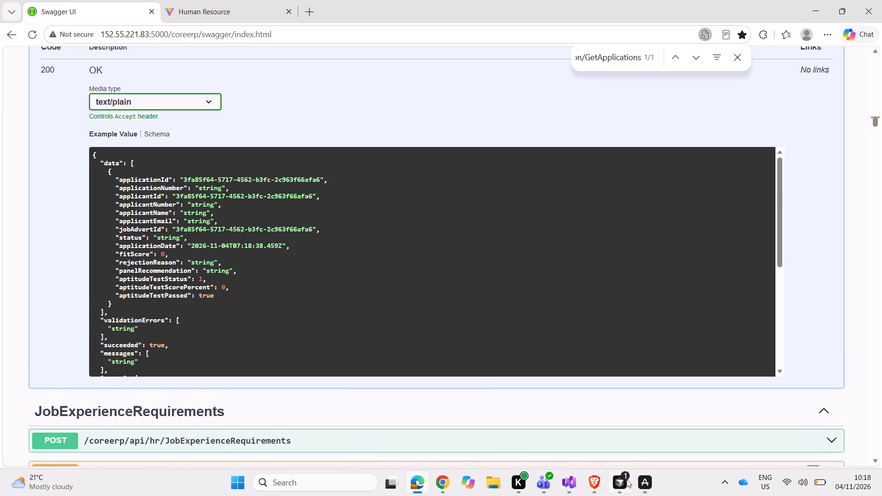
Switch to the Human Resource Management site in Microsoft Edge and return to the beginning of its module navigation.
left_click(647, 487)
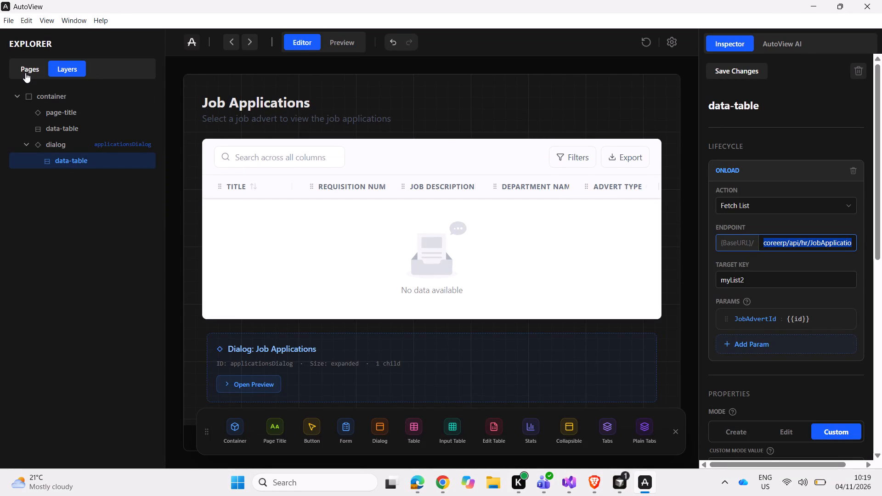
left_click(419, 486)
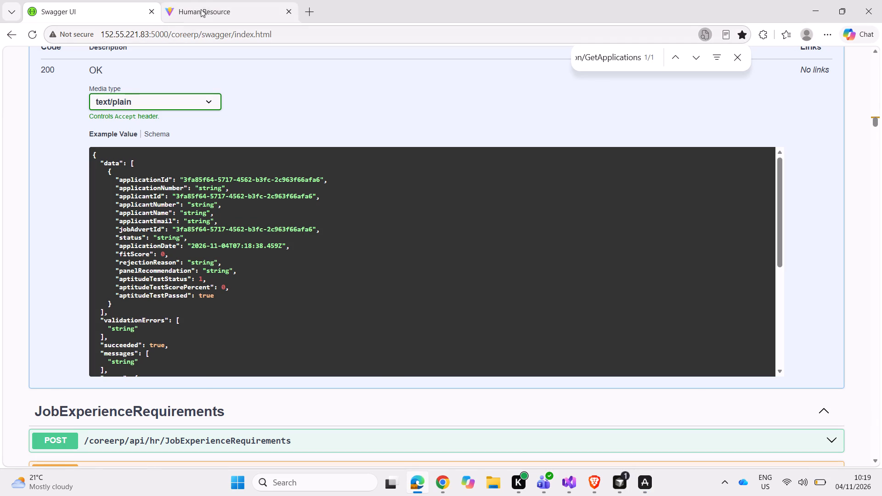
left_click(206, 5)
scroll(57, 126, "up", 1)
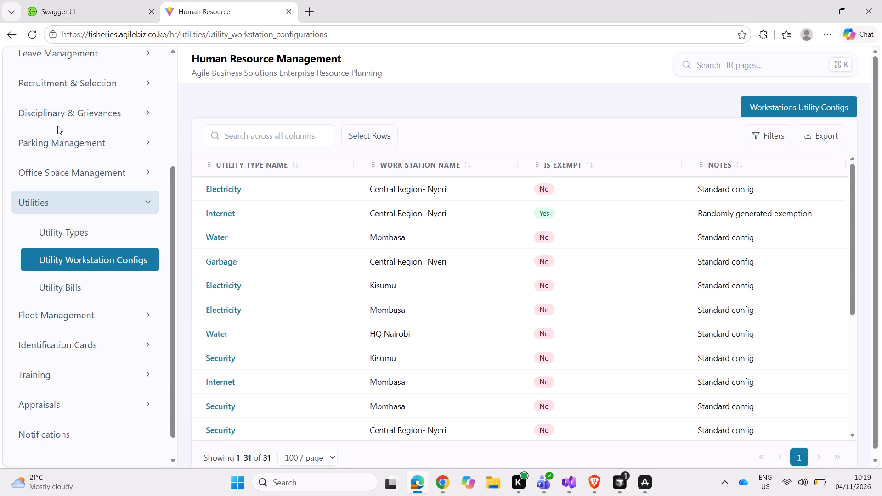
scroll(57, 126, "up", 2)
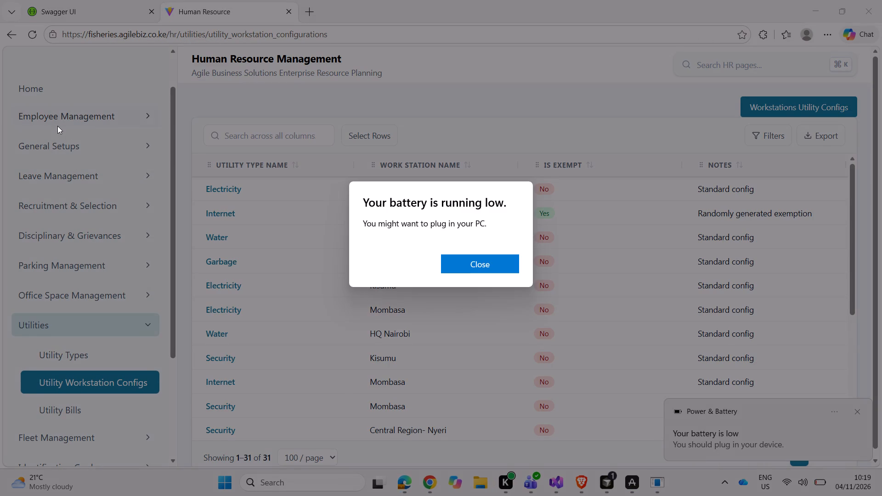